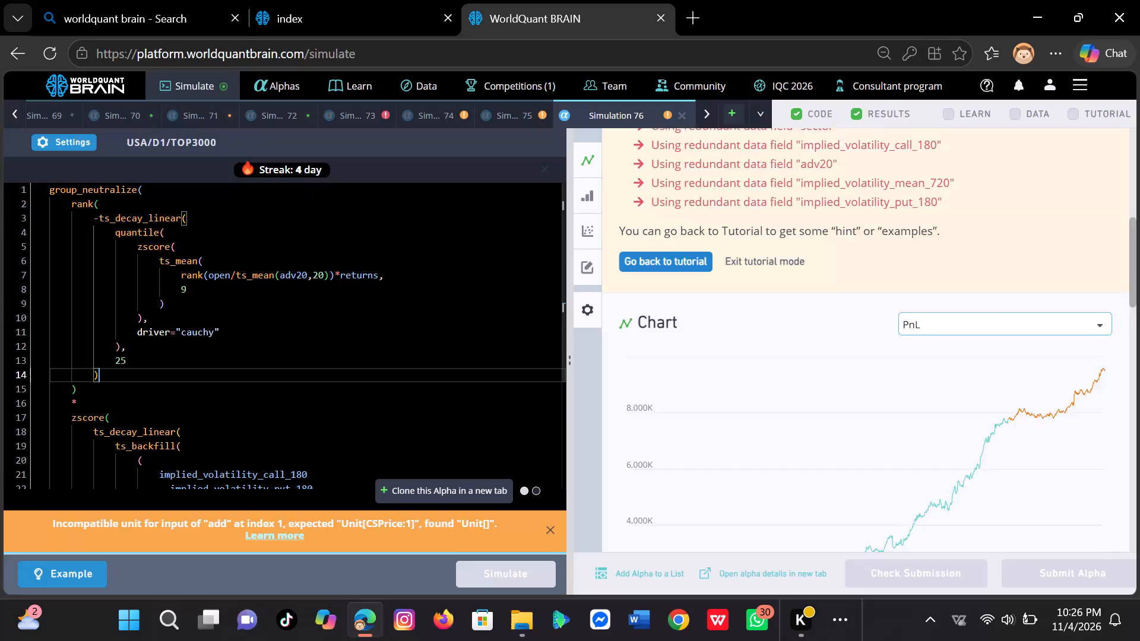
Examine the OS Summary of Simulation 76 beneath the PnL chart.
scroll(734, 400, "down", 1)
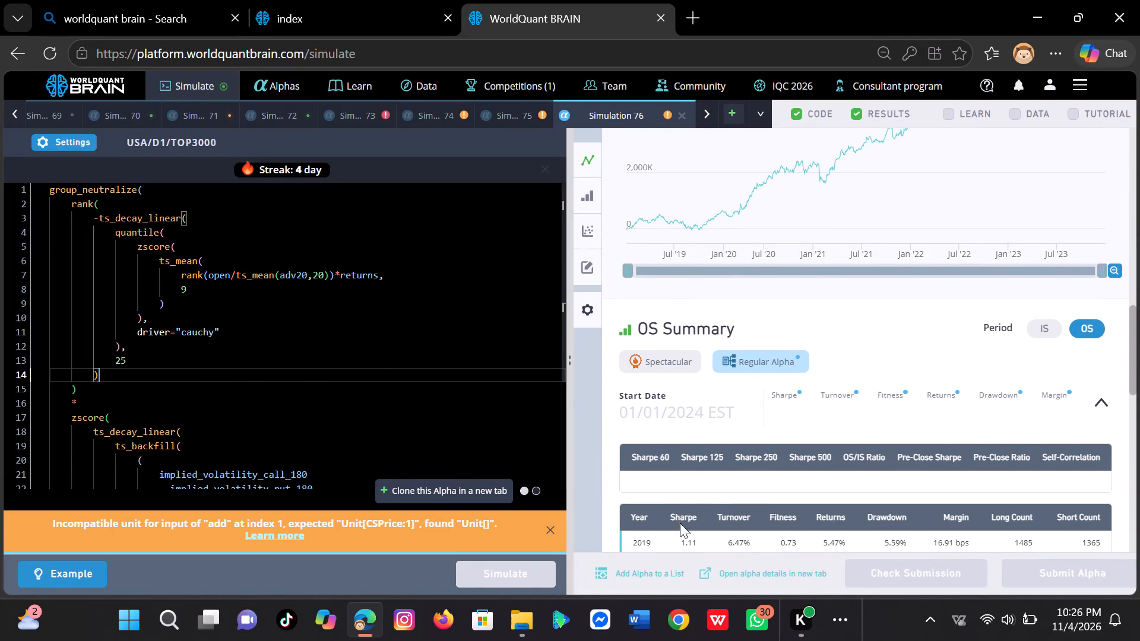
Switch to WhatsApp.
left_click(744, 623)
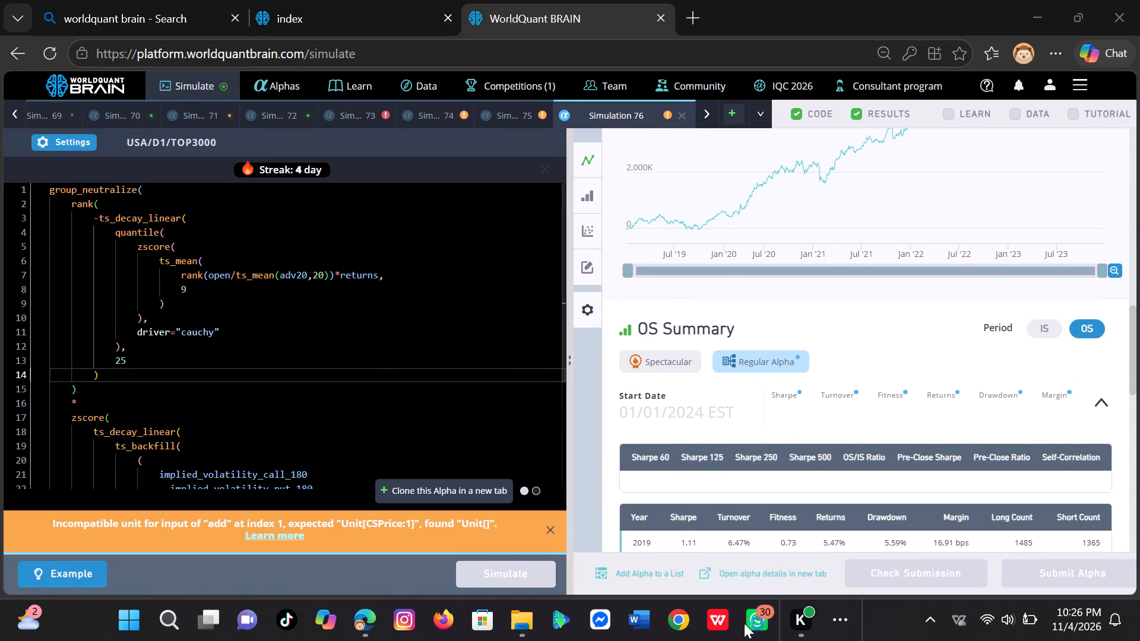
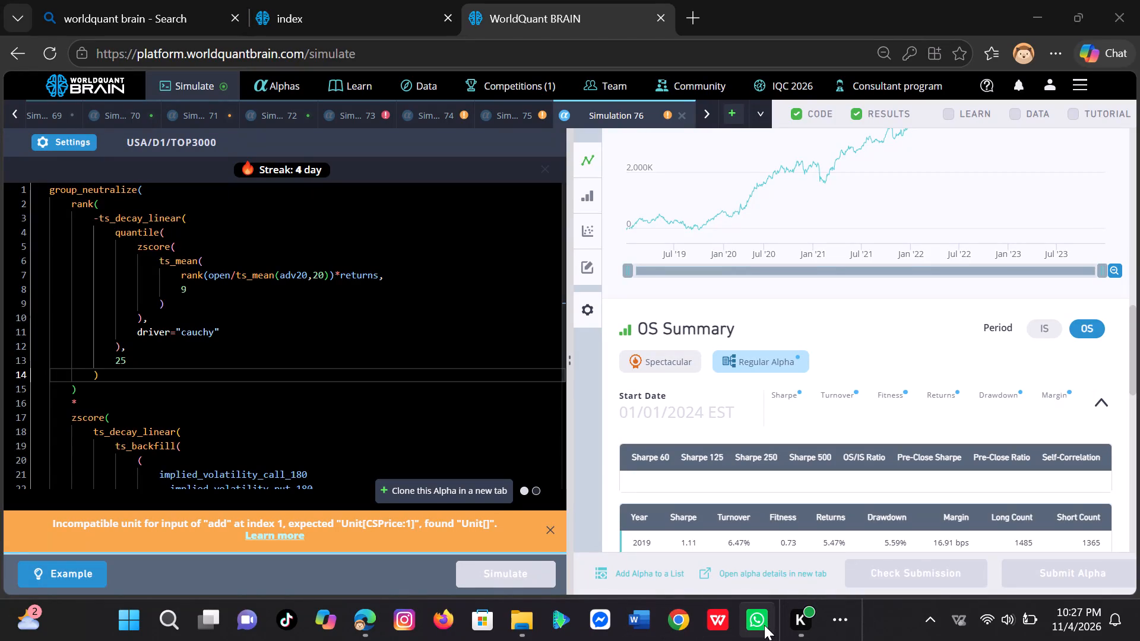
Switch to WhatsApp.
left_click(764, 625)
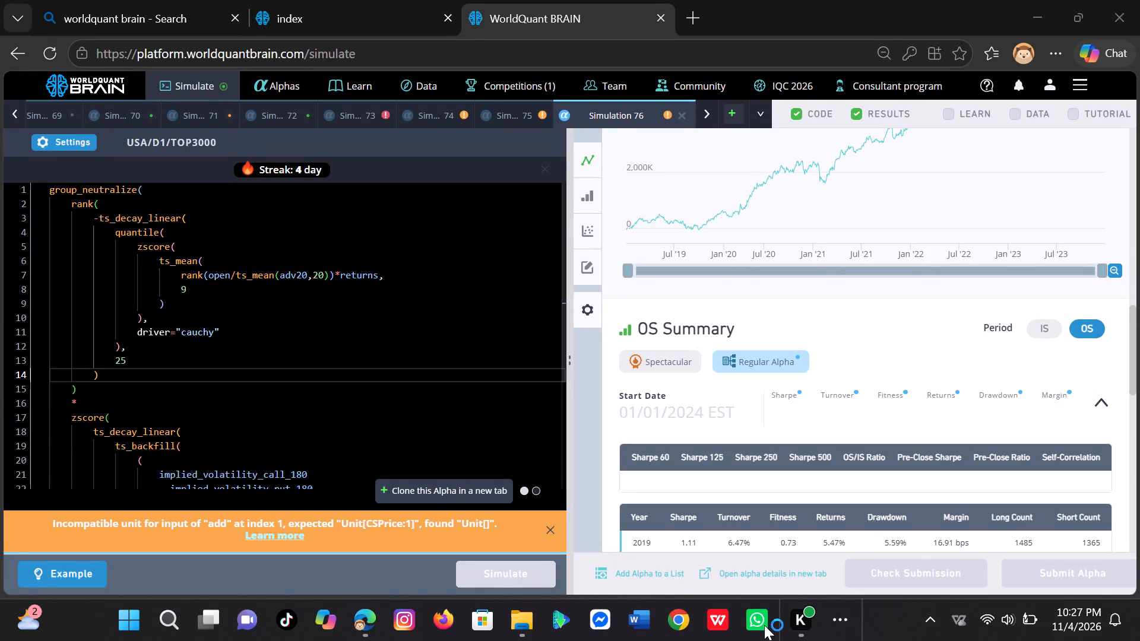
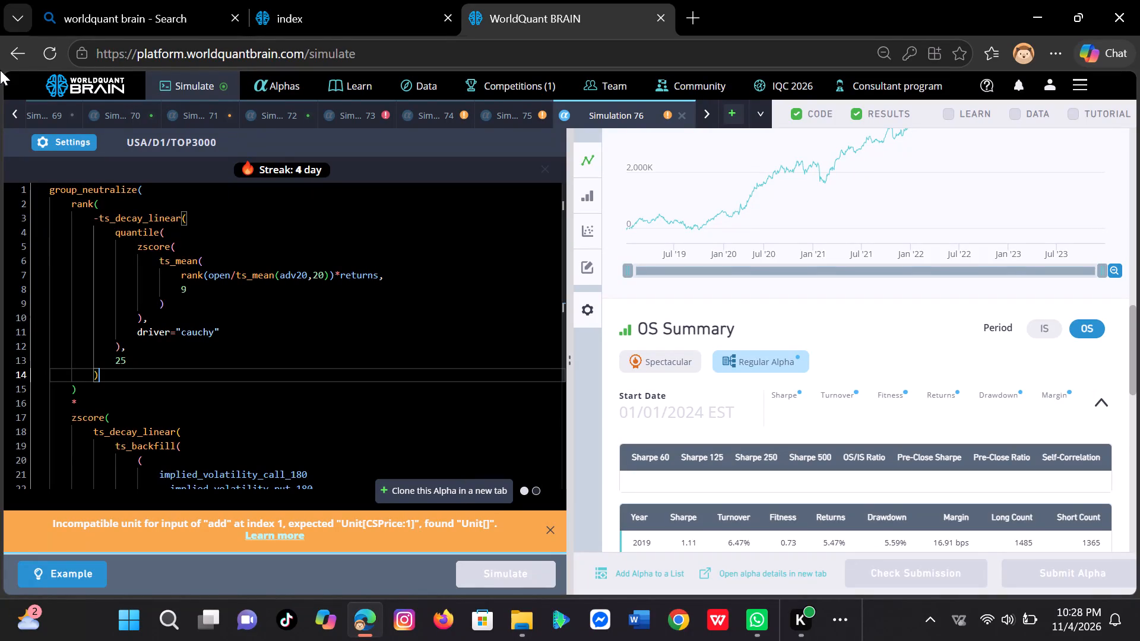
Open the Simulation 76 settings and bring up the choices for its neutralization.
left_click(83, 148)
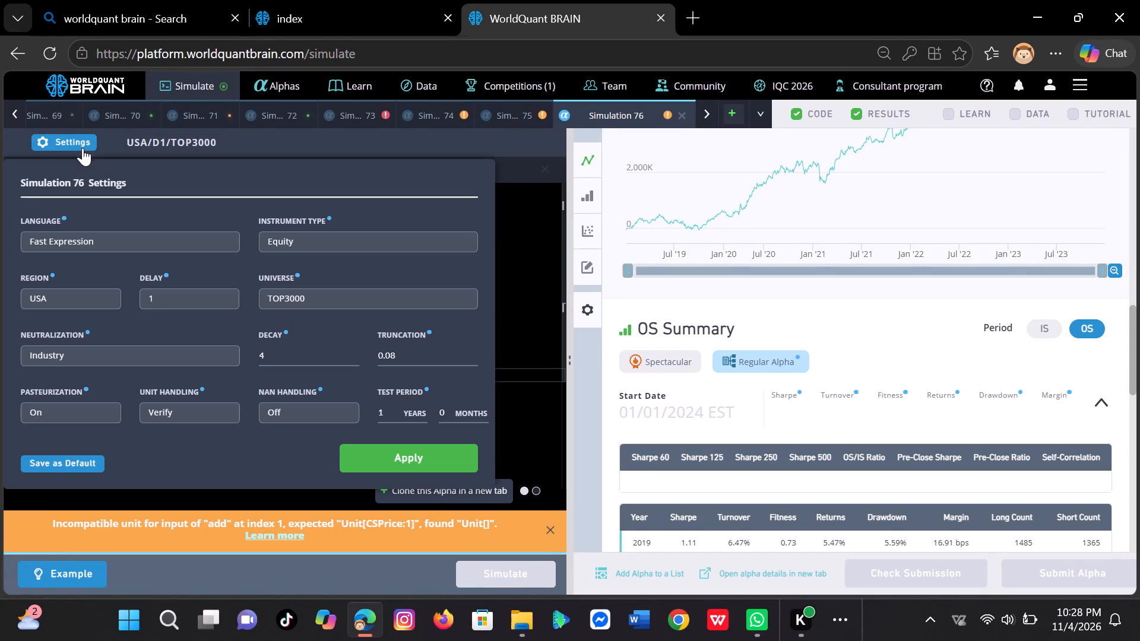
left_click(183, 350)
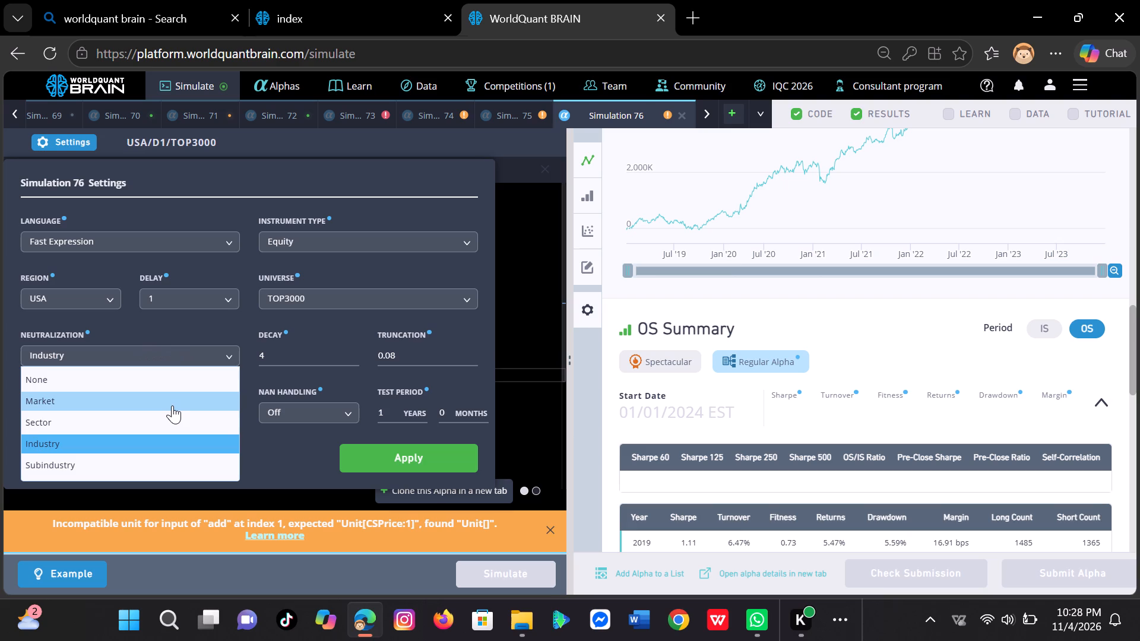
Set Simulation 76's neutralization to Market and apply the settings.
left_click(172, 405)
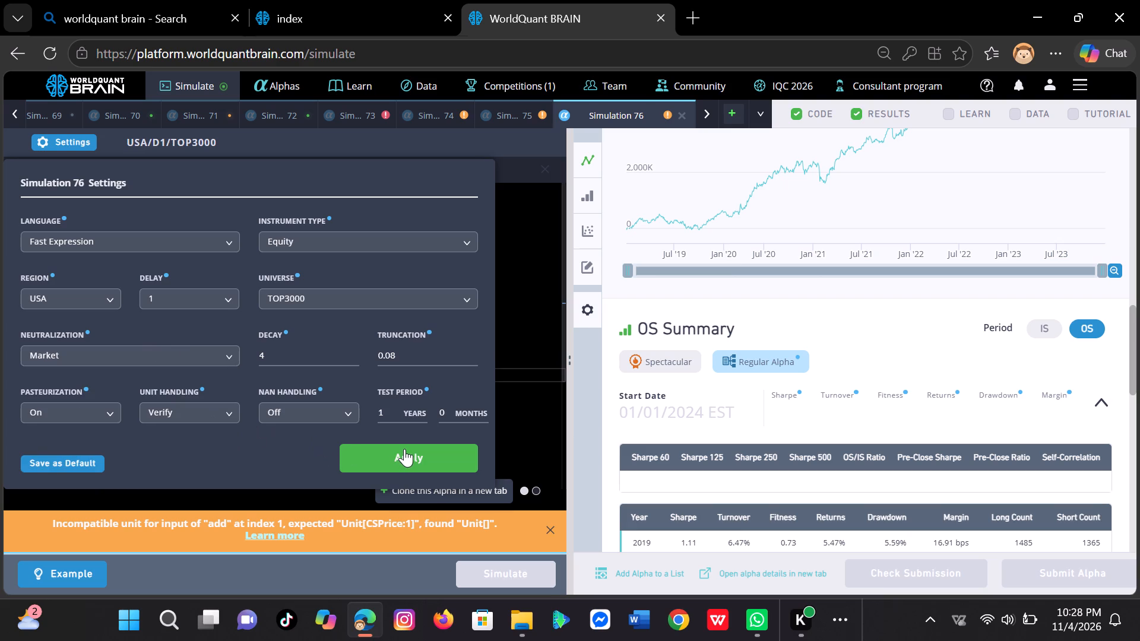
left_click(377, 456)
Run Simulation 76 with the updated settings.
left_click(483, 568)
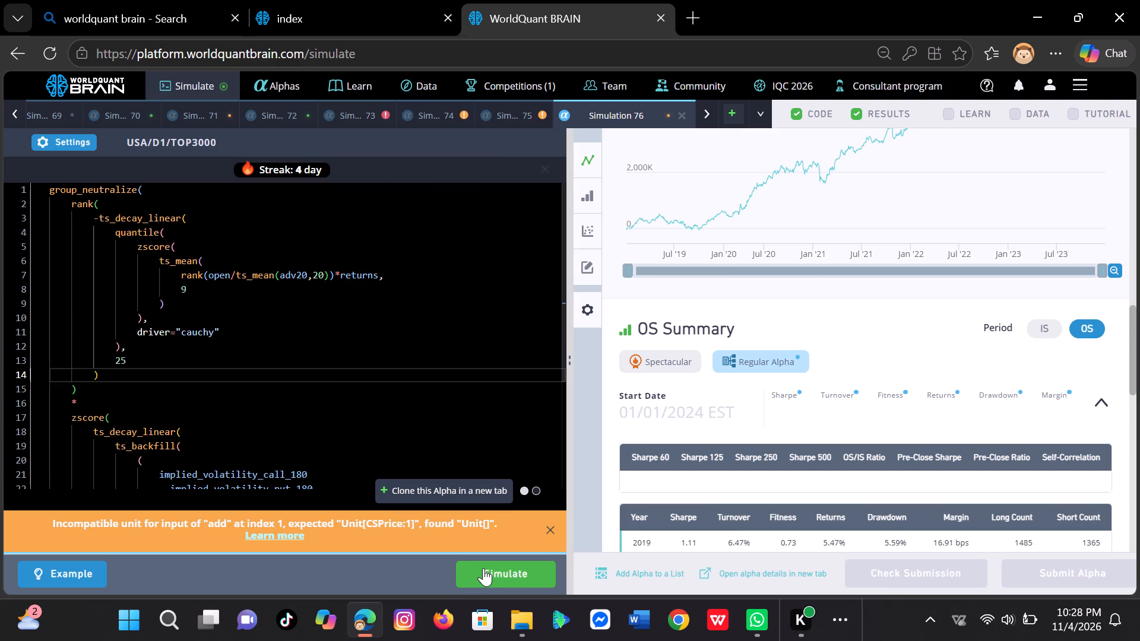
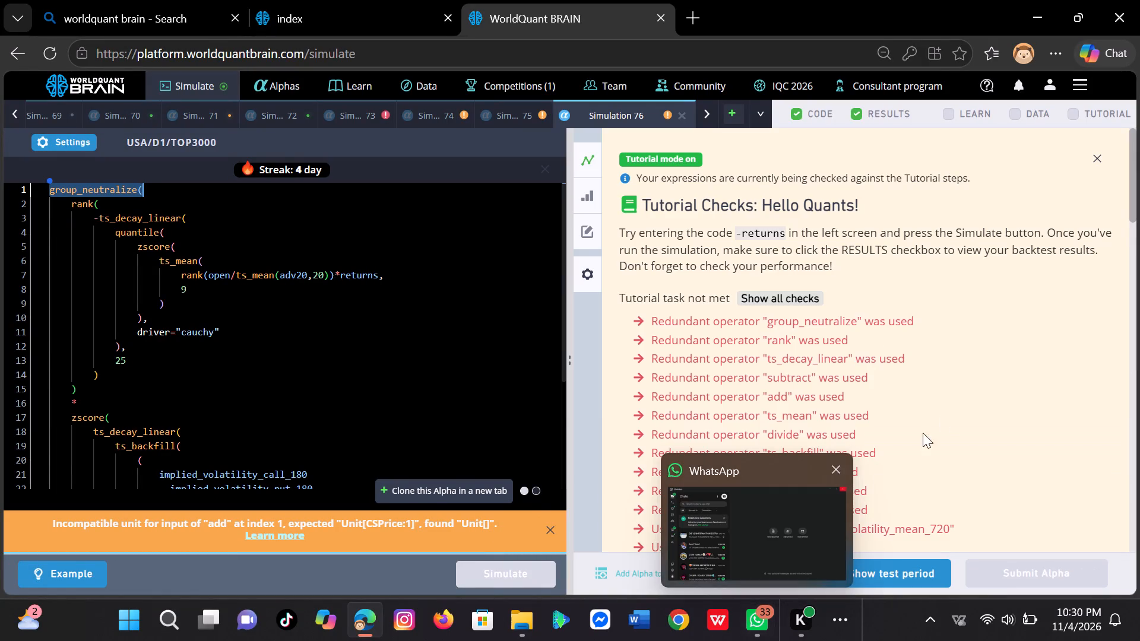
Show the test period for Simulation 76 and review its performance chart and IS Summary.
left_click(895, 577)
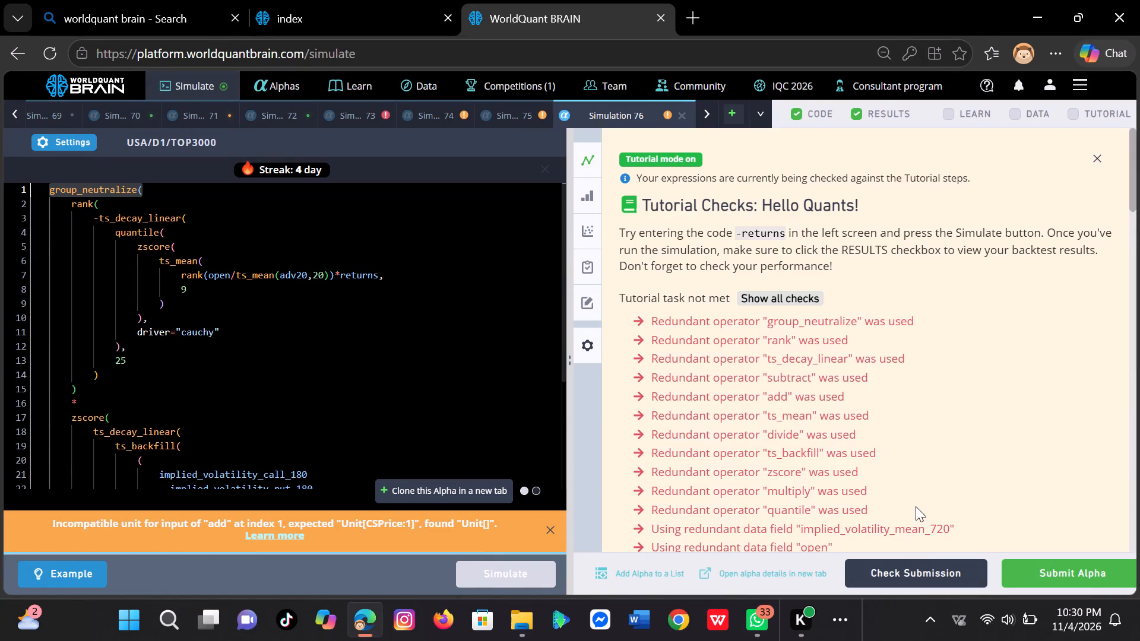
scroll(921, 484, "down", 2)
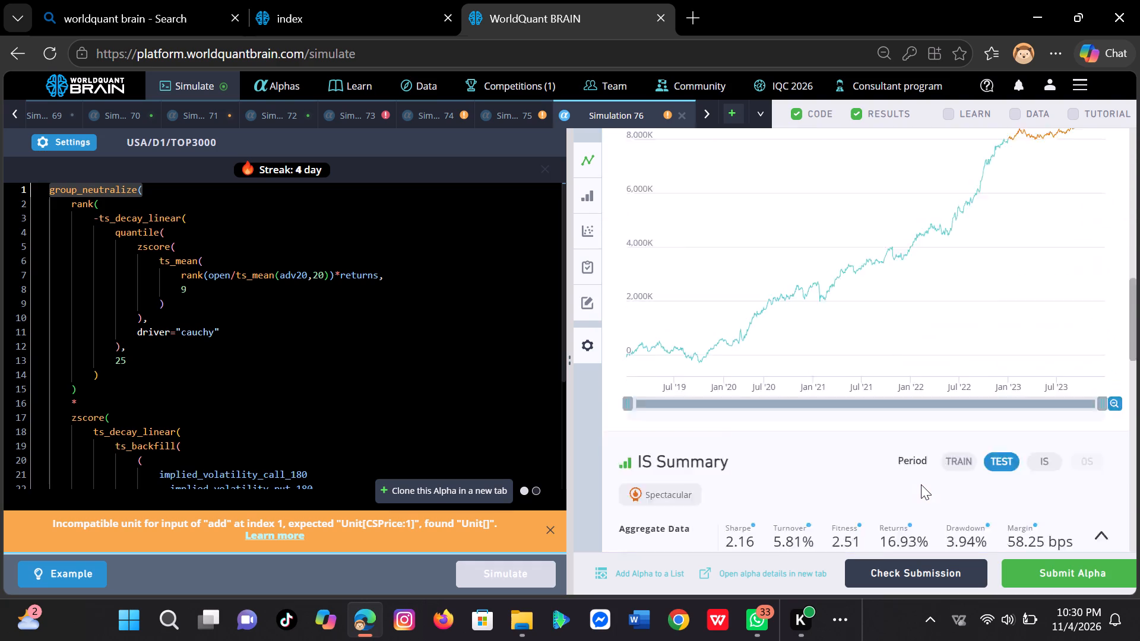
scroll(921, 484, "down", 1)
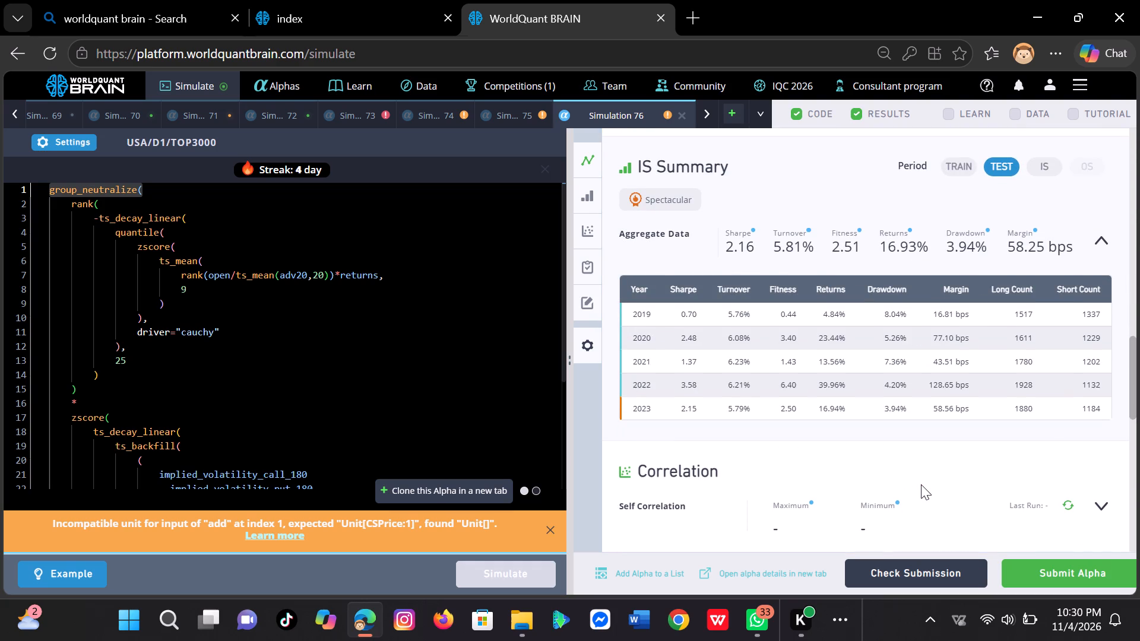
Run the self-correlation check for Simulation 76's alpha and examine the Correlation and IS Testing Status results.
left_click(1071, 510)
scroll(990, 452, "down", 1)
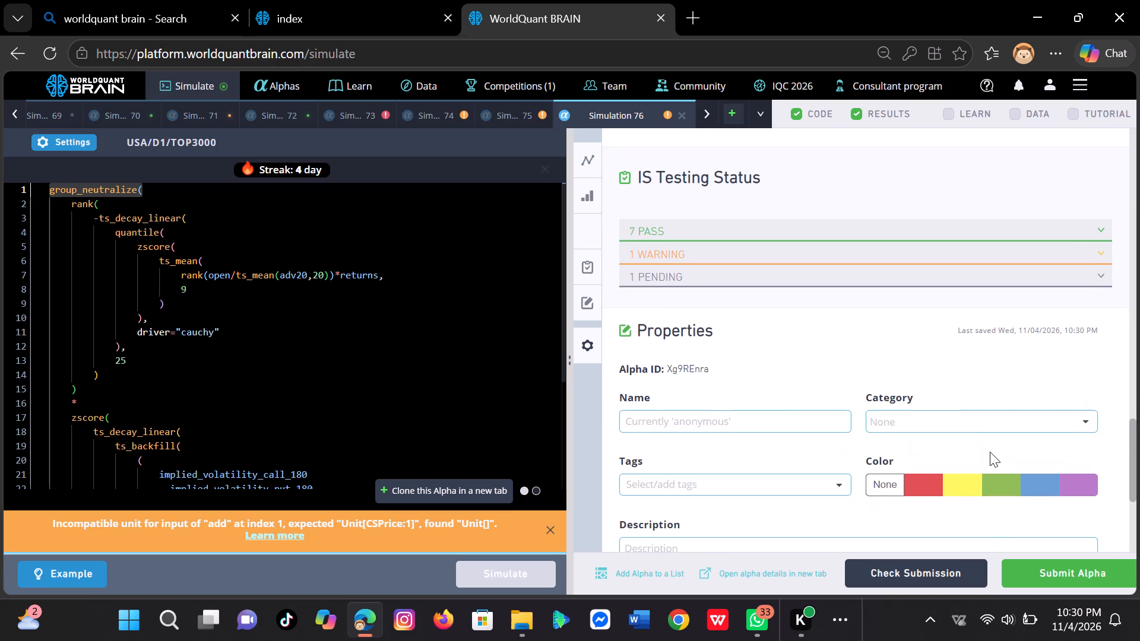
scroll(990, 452, "up", 1)
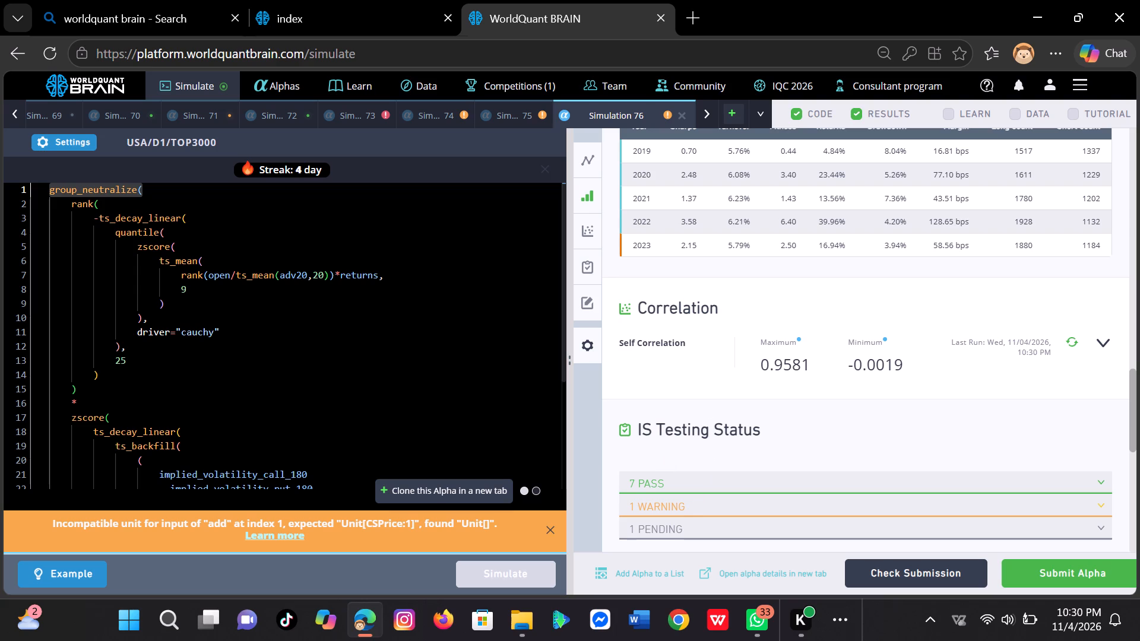
Set Simulation 76's decay to 0 and apply the settings.
left_click(93, 133)
left_click(84, 138)
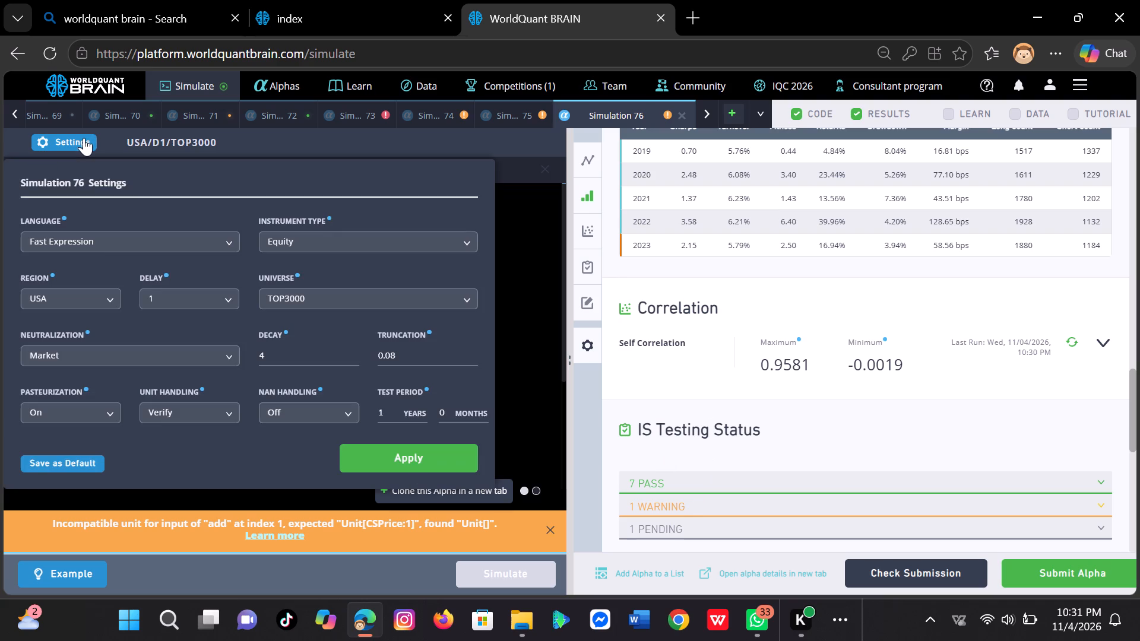
left_click(273, 353)
key("BackSpace")
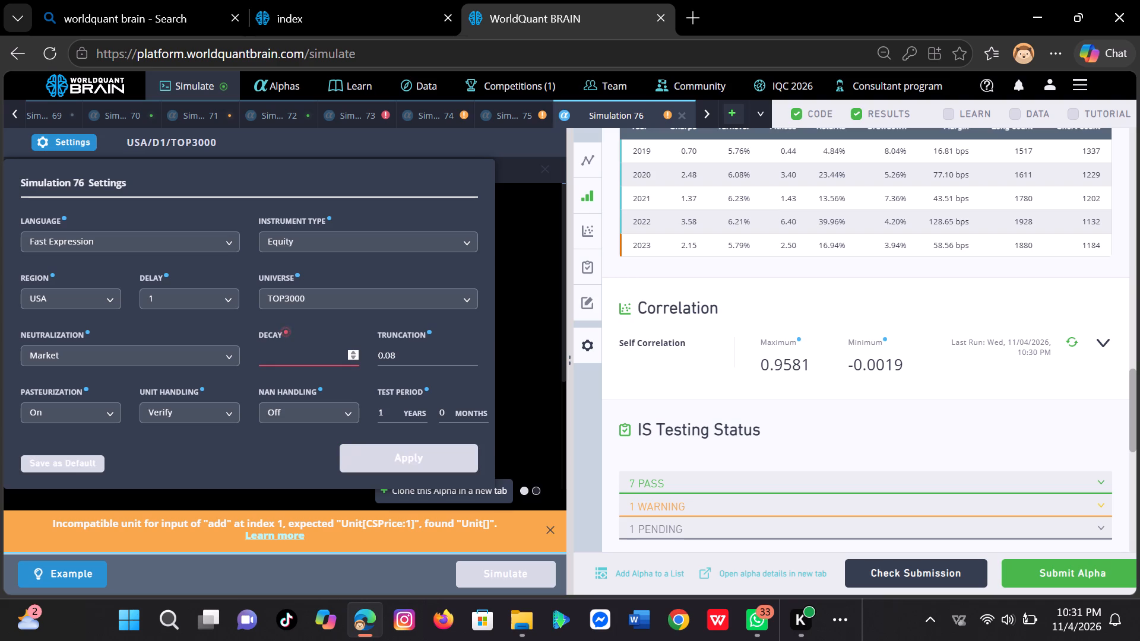
key("0")
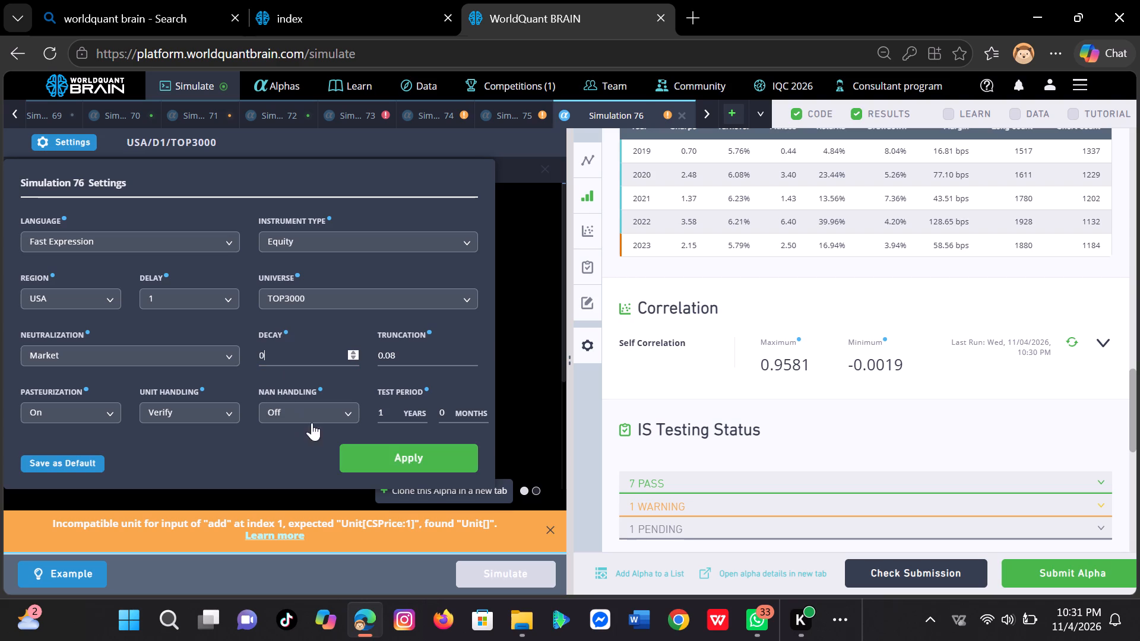
left_click(399, 446)
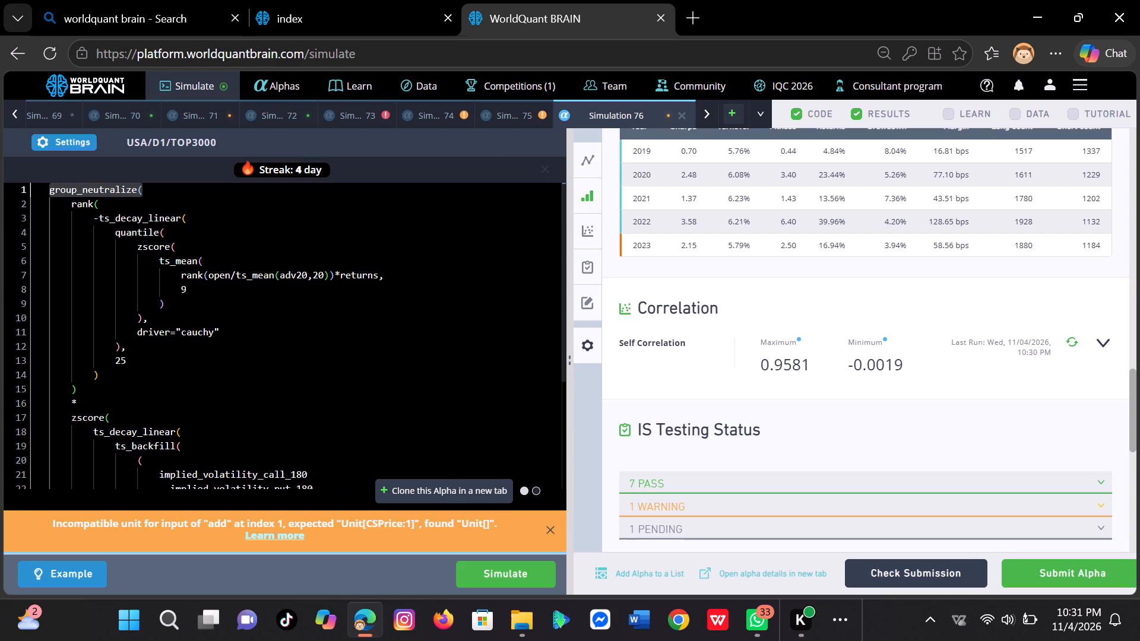
Clone Simulation 76's alpha into a new simulation tab and run the simulation there.
left_click(444, 489)
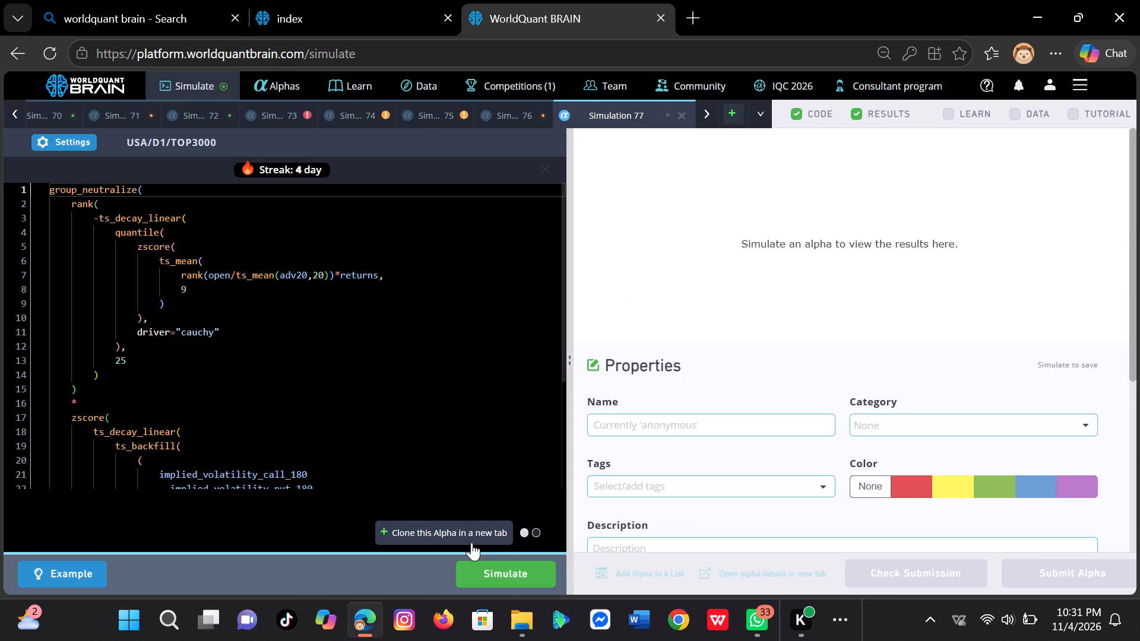
left_click(499, 575)
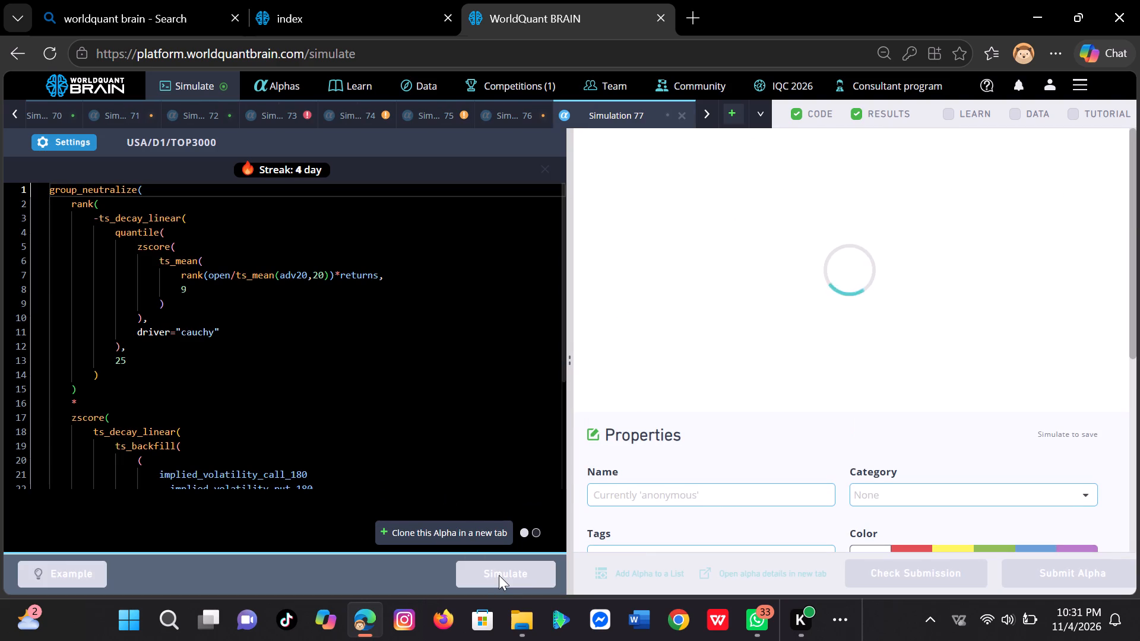
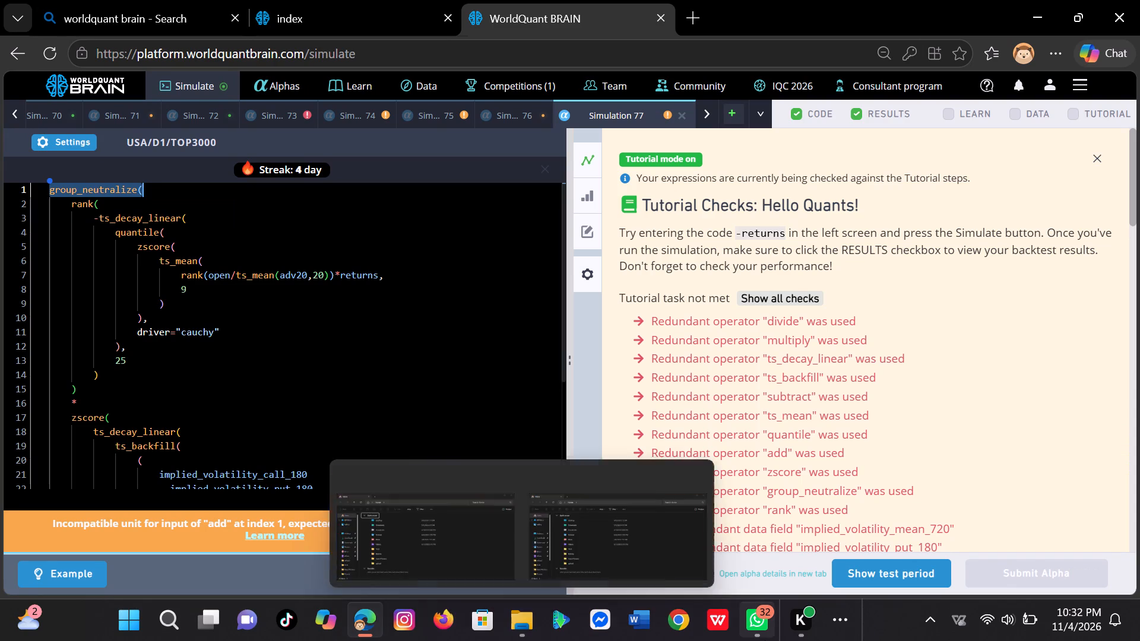
Show the test period for Simulation 77 and review its performance chart and IS Summary.
left_click(916, 562)
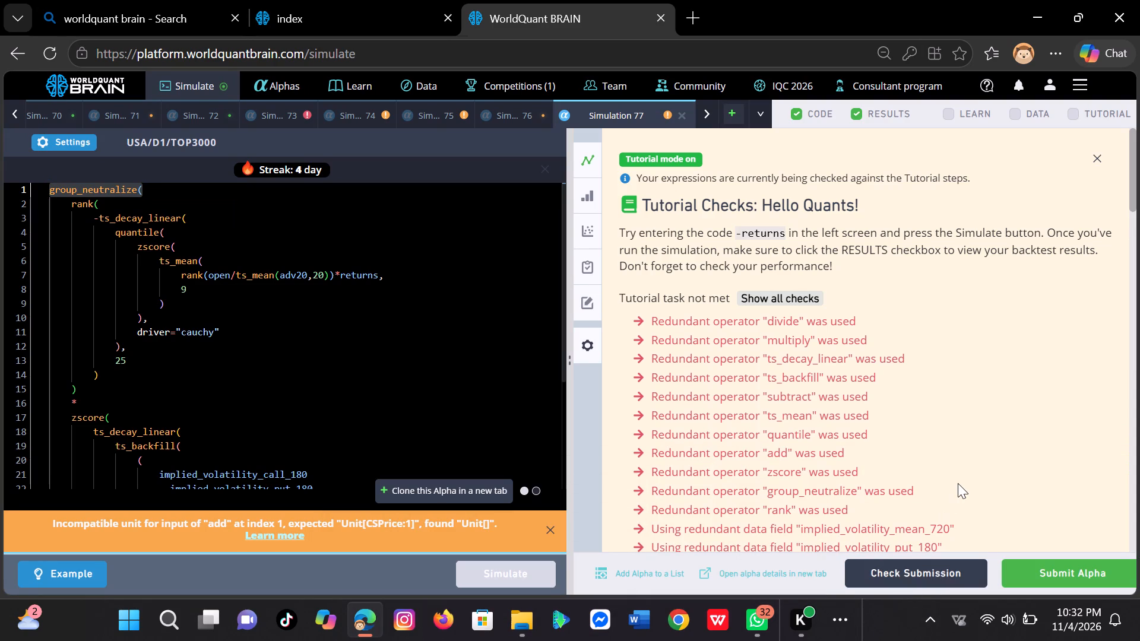
scroll(958, 483, "down", 3)
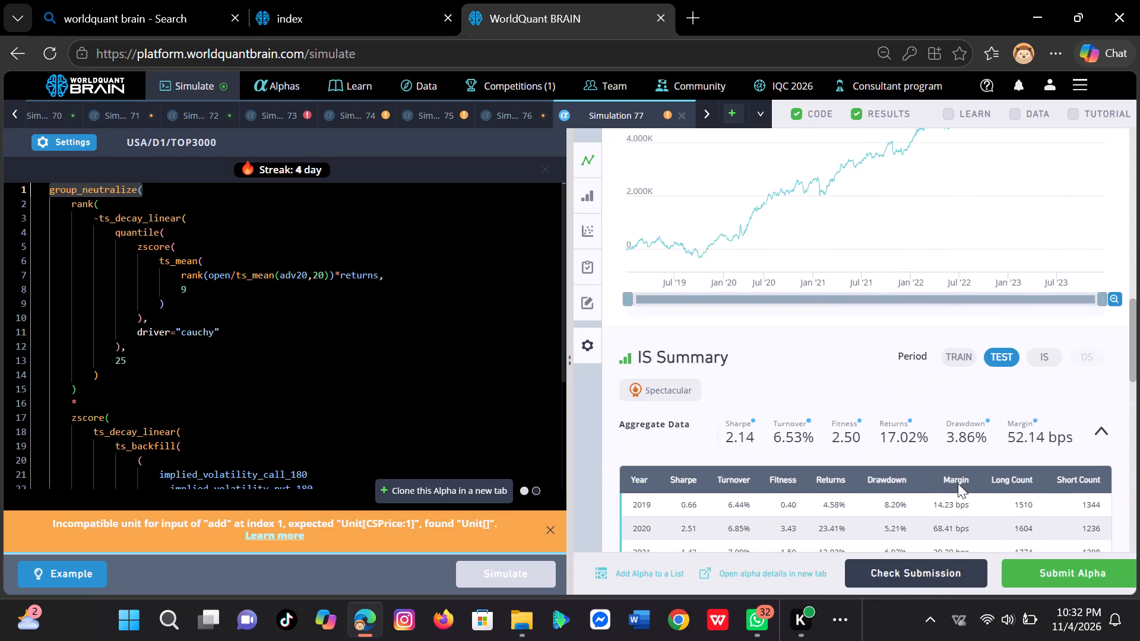
Run the self-correlation check for Simulation 77's alpha and look over the Correlation and IS Testing Status sections.
scroll(958, 483, "down", 2)
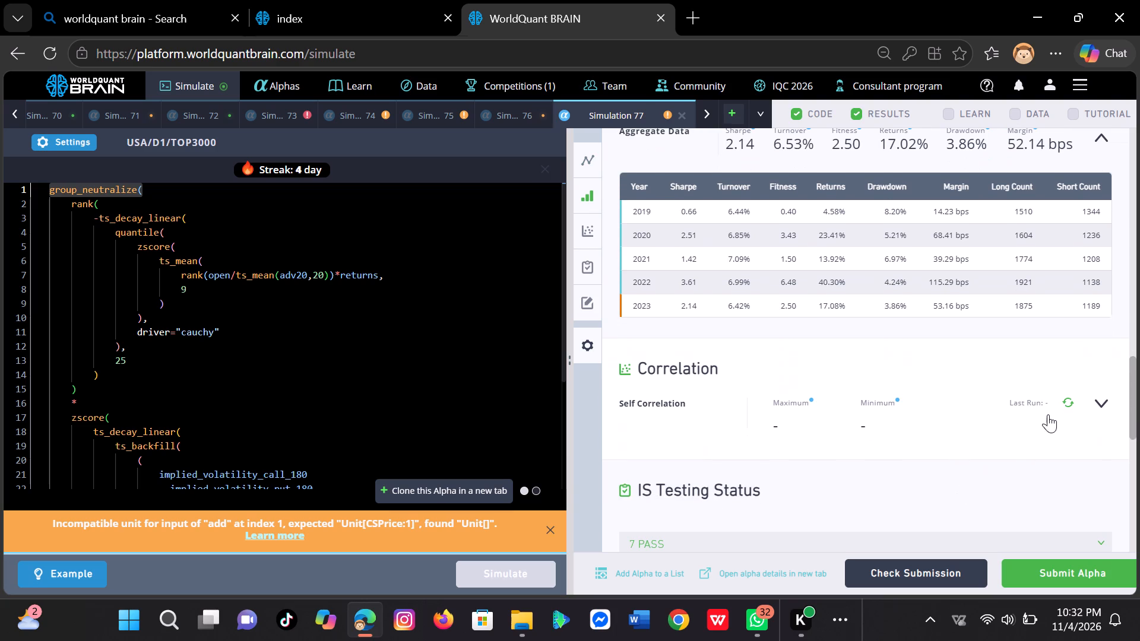
left_click(1073, 391)
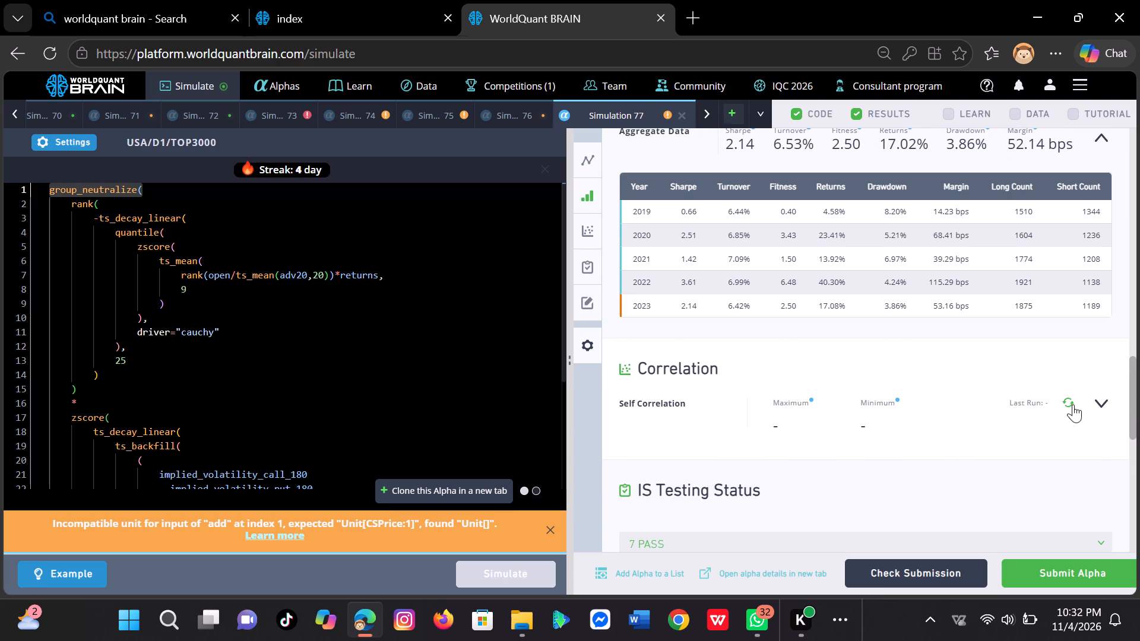
left_click(1073, 398)
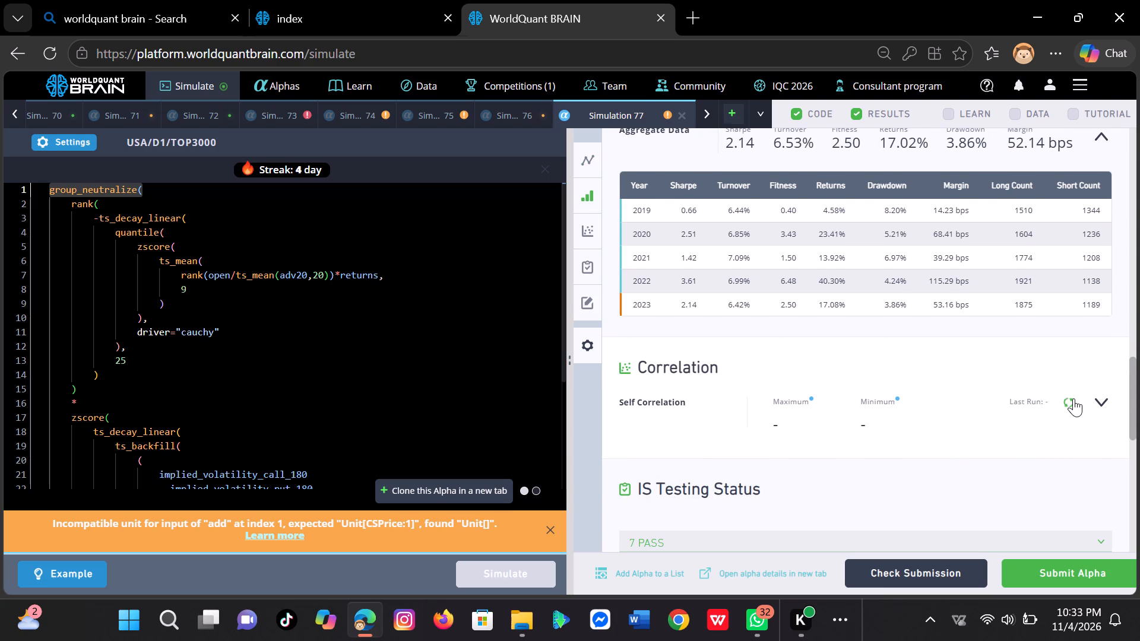
scroll(1073, 398, "down", 1)
scroll(1073, 398, "up", 1)
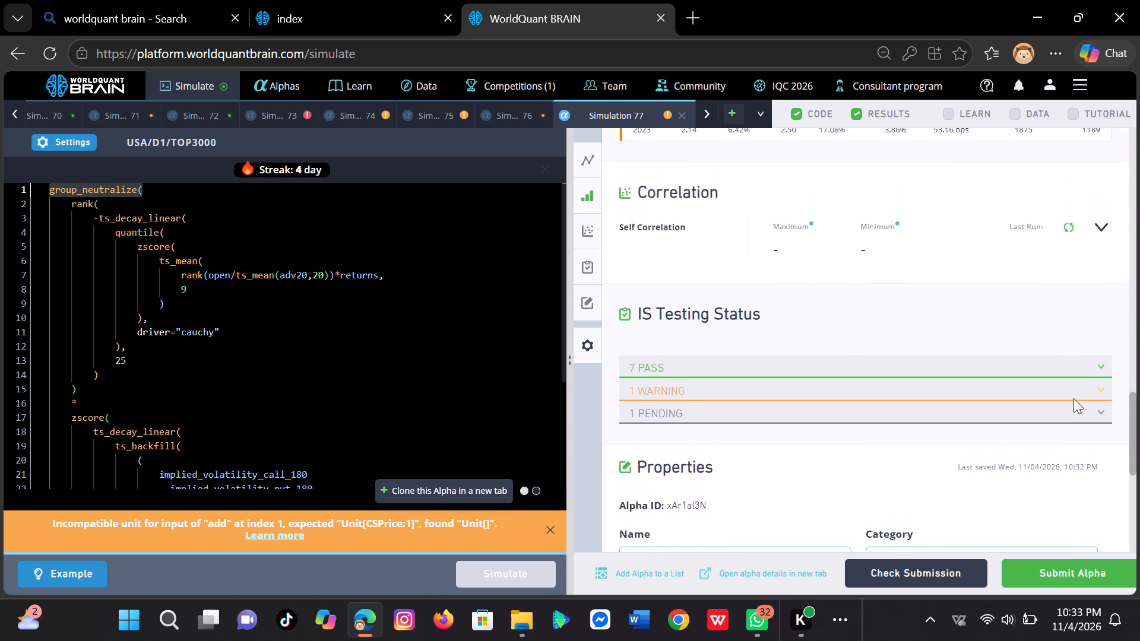
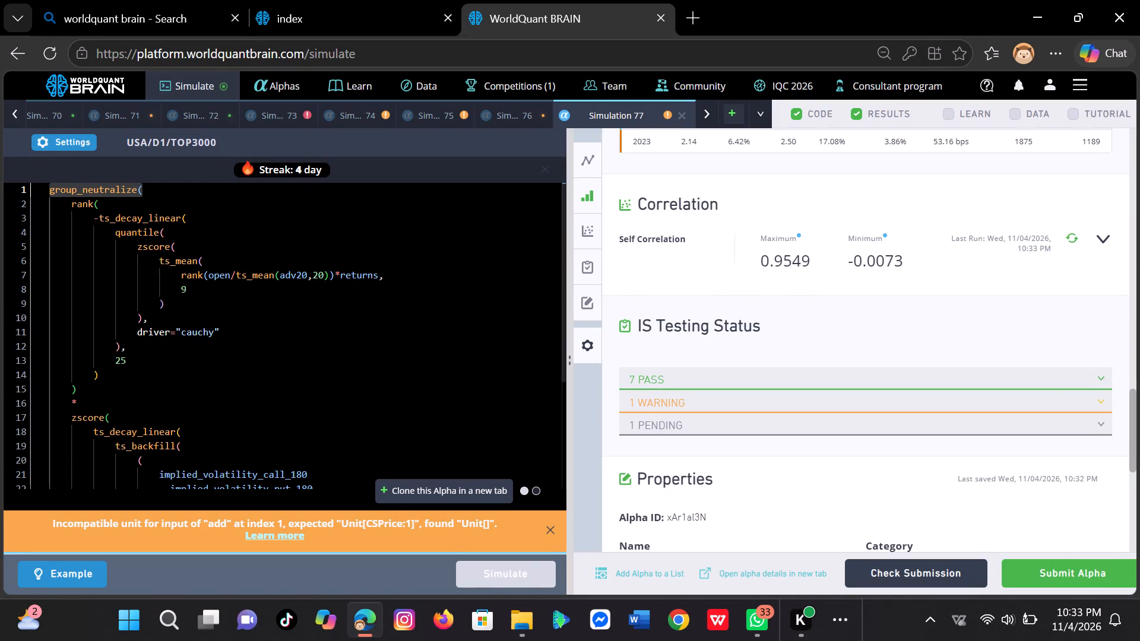
Switch to Simulation 70 and apply a decay of 0 in its simulation settings.
left_click(59, 128)
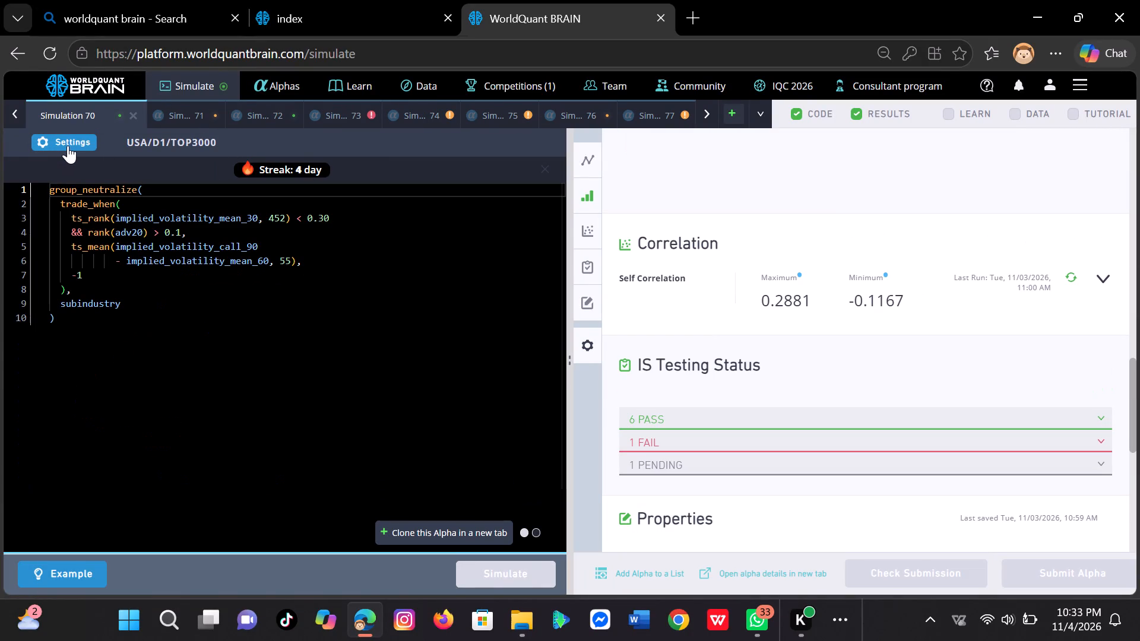
left_click(68, 144)
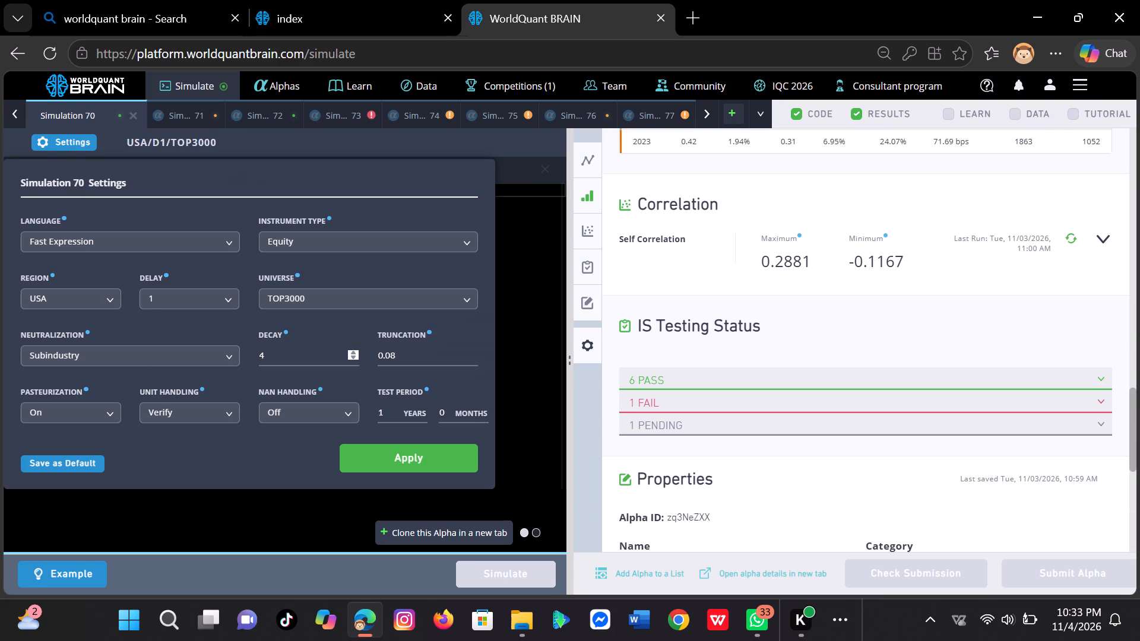
left_click(283, 352)
key("BackSpace")
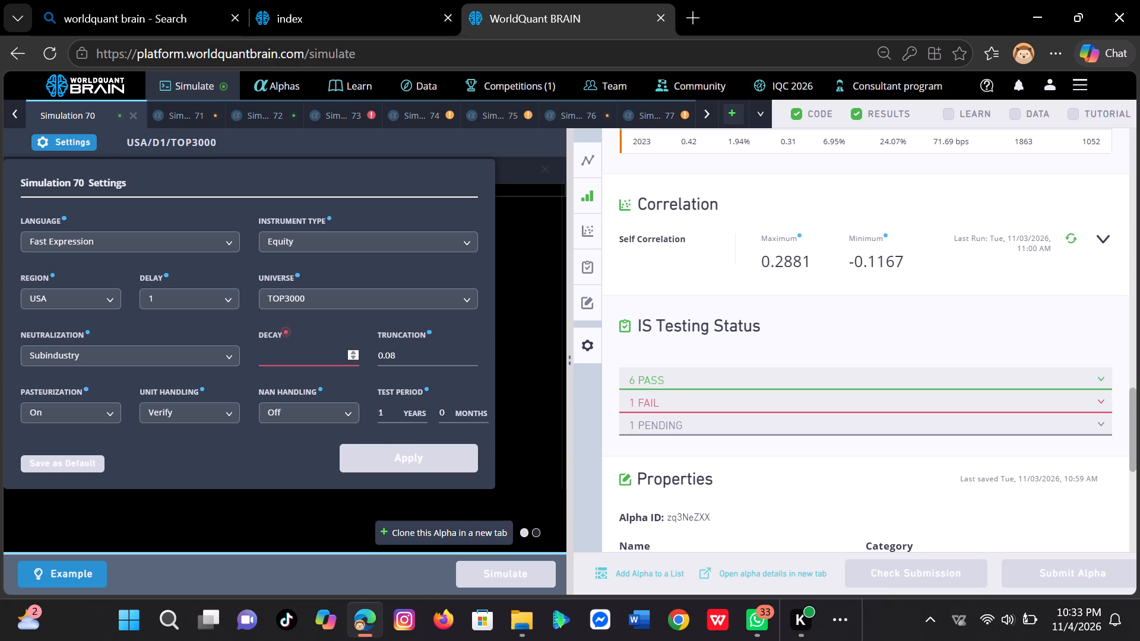
key("0")
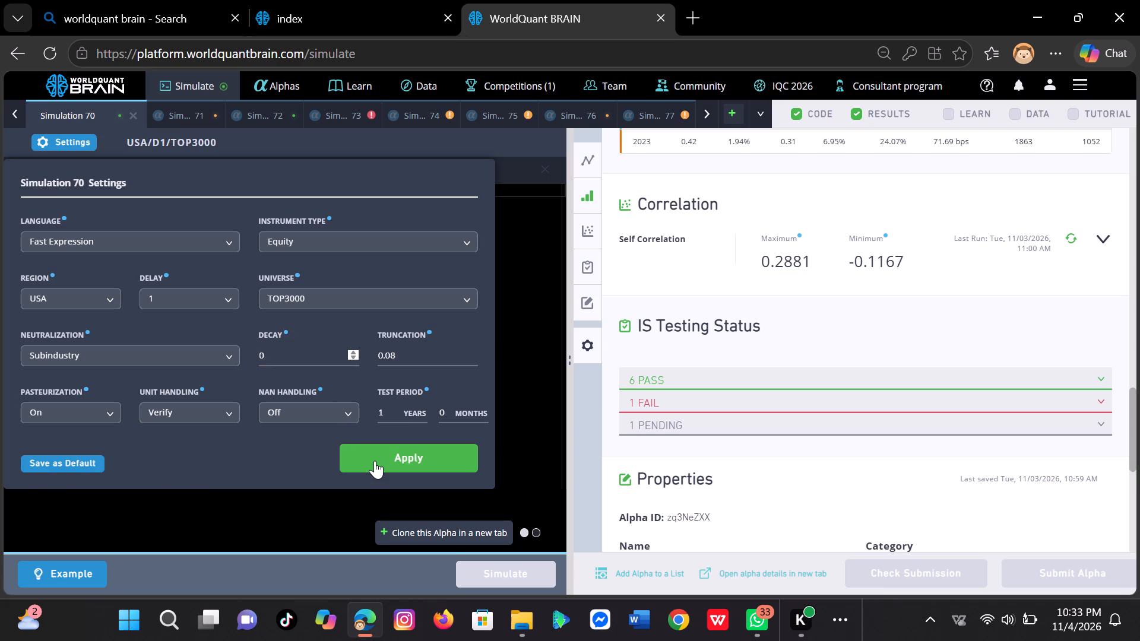
double_click(375, 461)
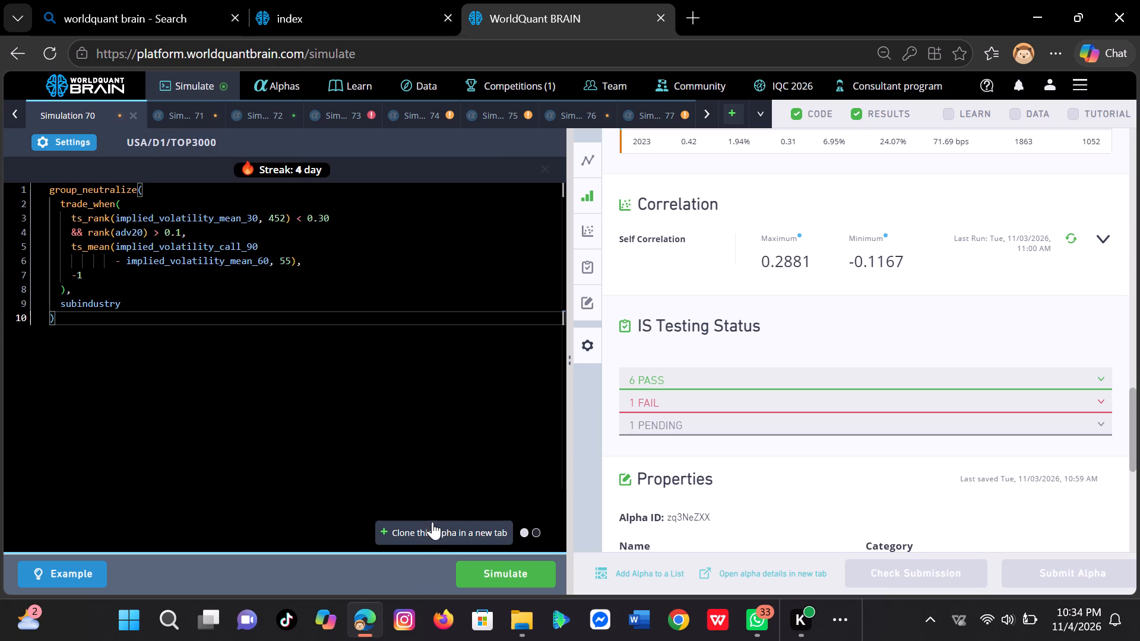
Clone Simulation 70's implied-volatility alpha into a new simulation.
left_click(432, 522)
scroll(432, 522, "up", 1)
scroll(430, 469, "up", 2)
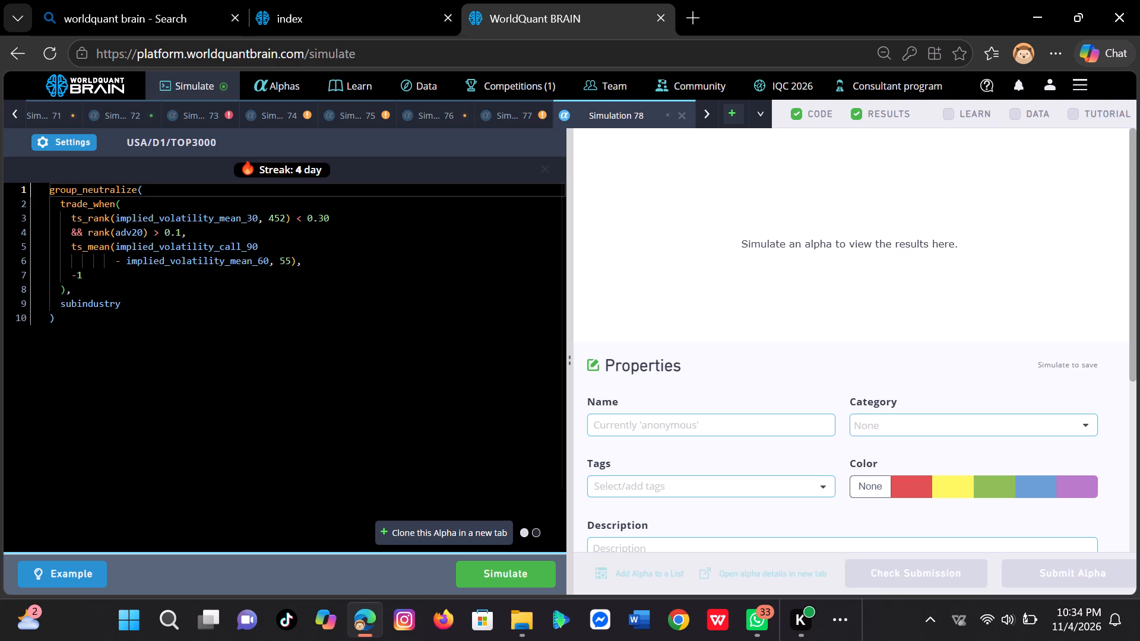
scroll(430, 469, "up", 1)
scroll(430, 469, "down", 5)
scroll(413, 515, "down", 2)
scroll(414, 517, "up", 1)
Clone the copied implied-volatility alpha once more into another new simulation.
left_click(414, 517)
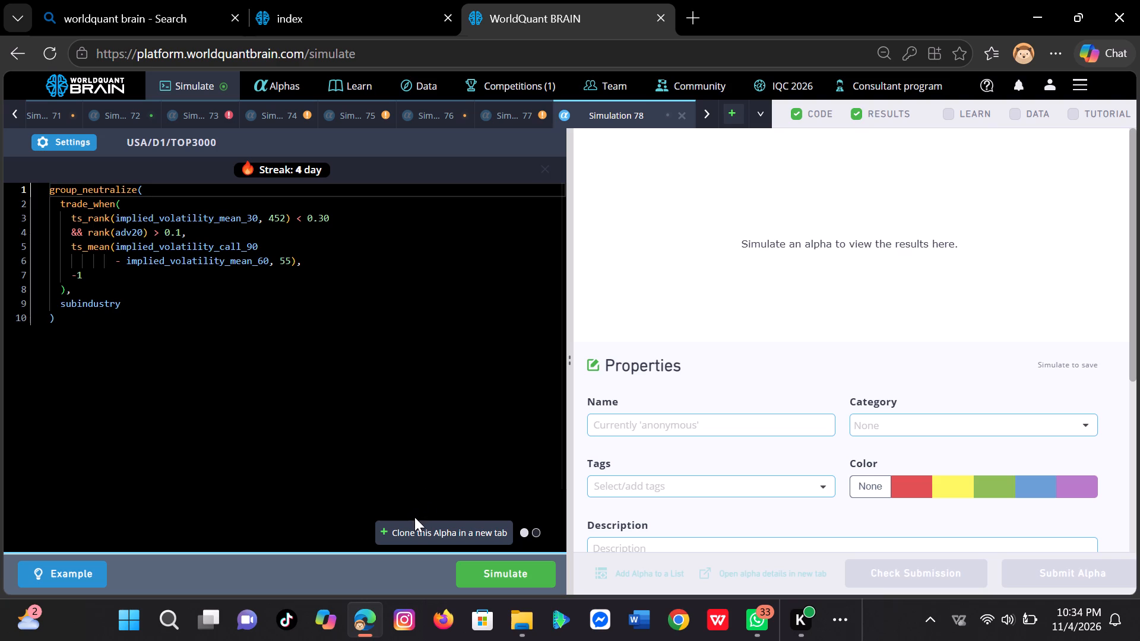
left_click(413, 525)
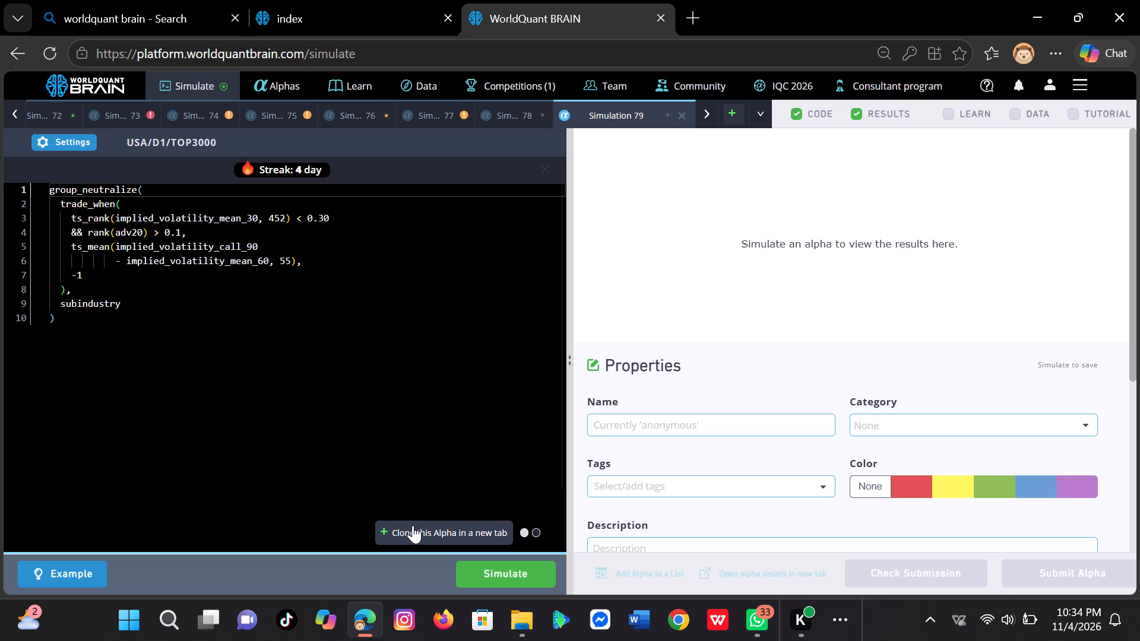
Check the simulation settings of the newest cloned alpha and run its simulation.
left_click(83, 136)
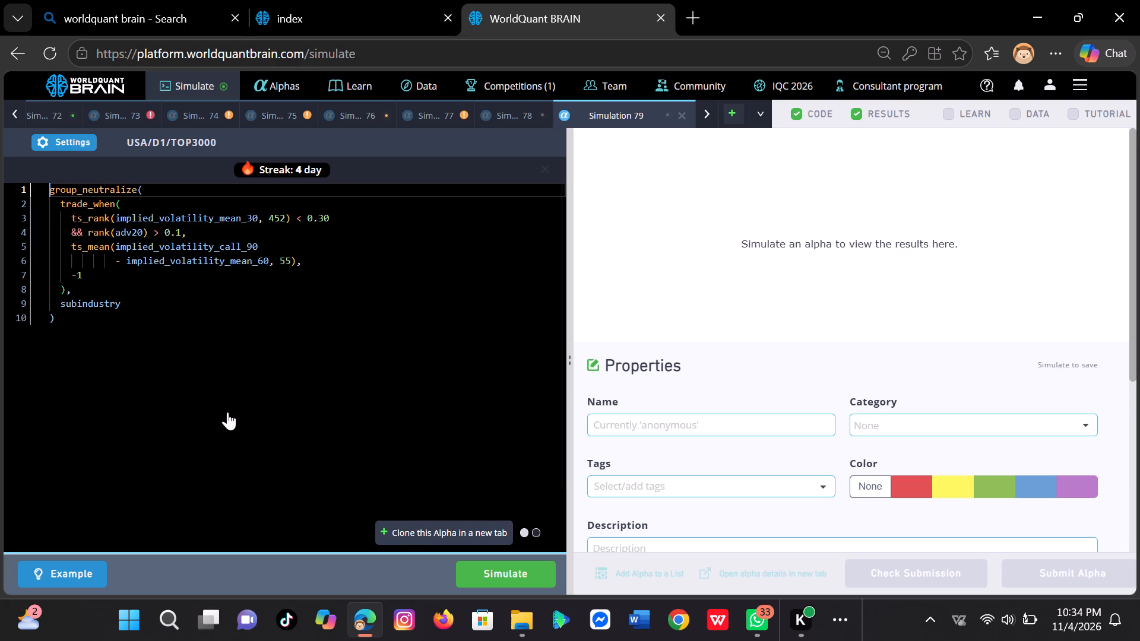
left_click(372, 440)
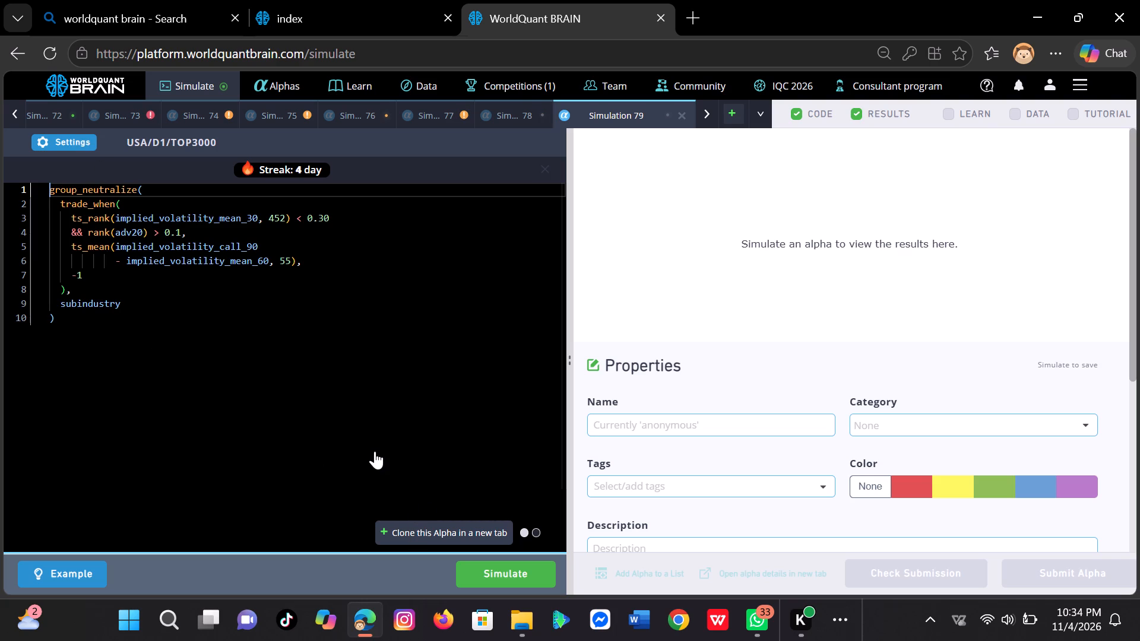
left_click(375, 451)
left_click(512, 564)
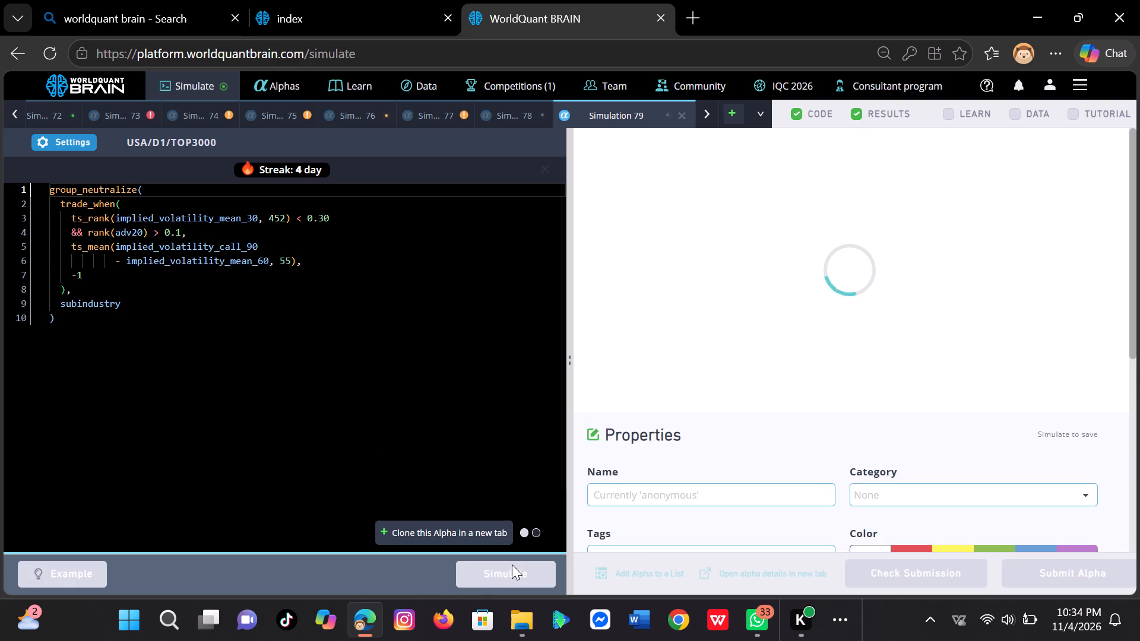
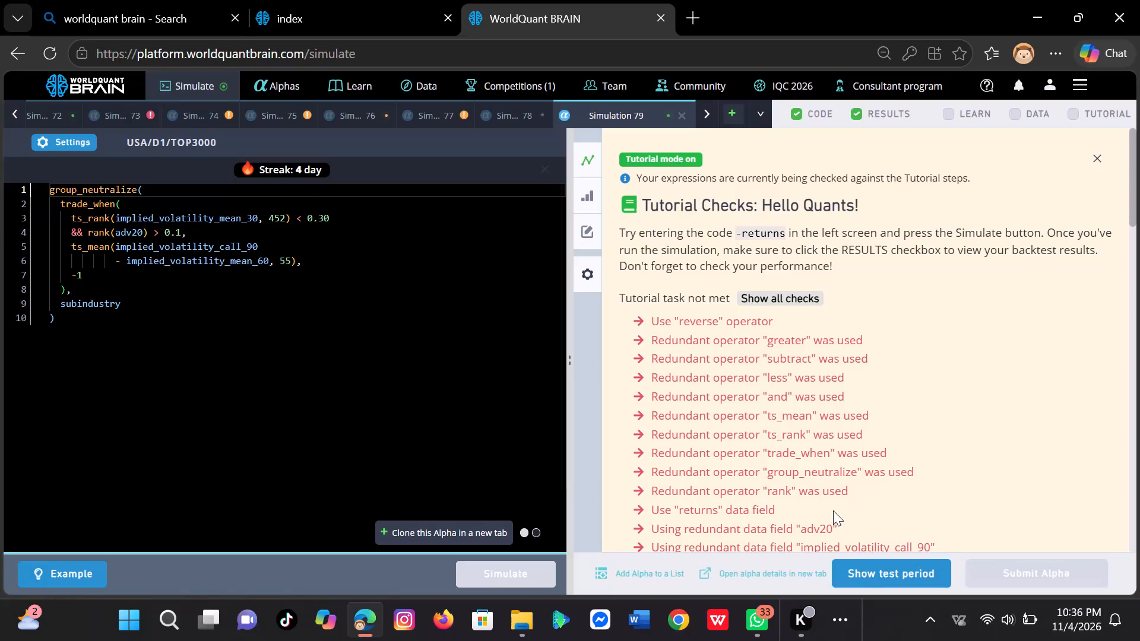
Reveal the test-period results for Simulation 79 and examine its IS Summary performance figures.
left_click(860, 574)
scroll(860, 574, "down", 1)
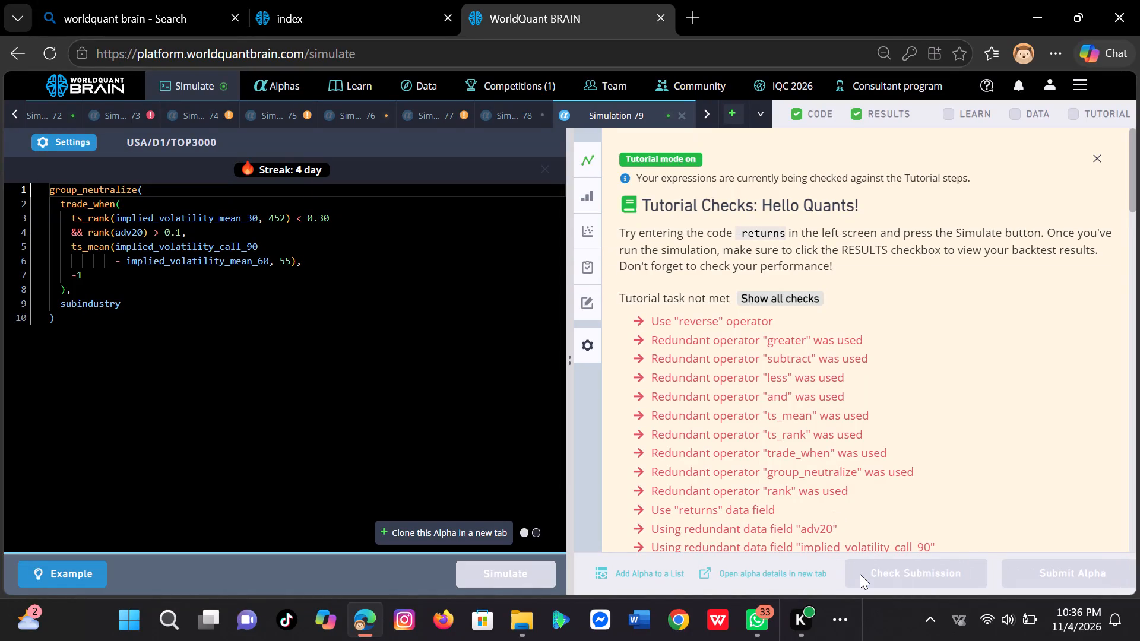
scroll(860, 574, "down", 1)
scroll(907, 498, "down", 1)
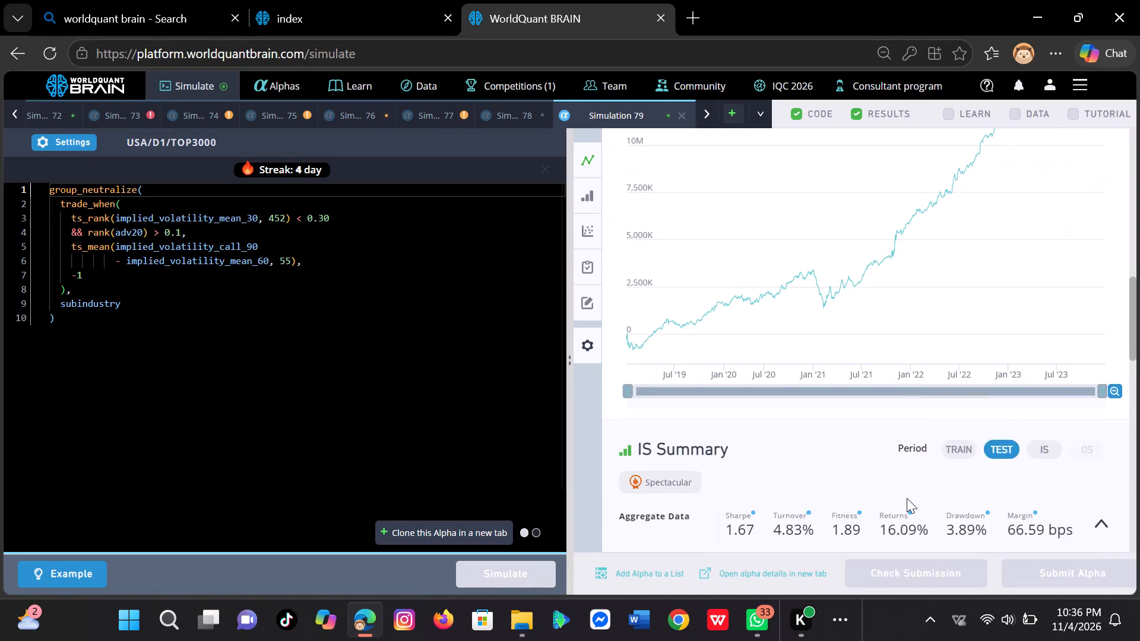
scroll(907, 498, "down", 1)
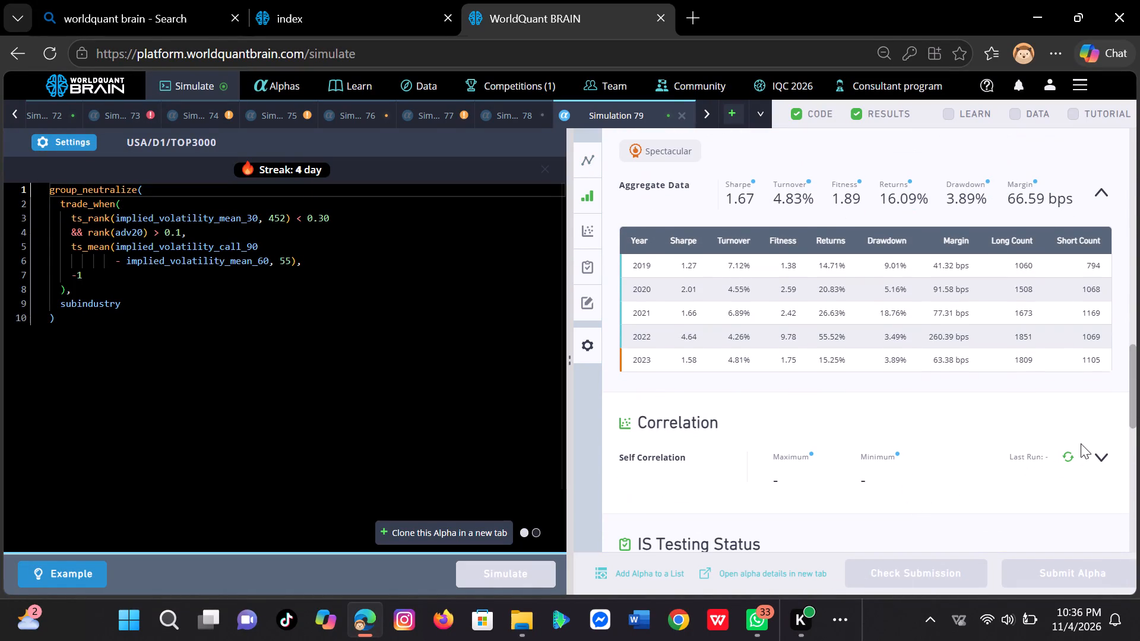
Run the self-correlation calculation for Simulation 79's implied-volatility alpha.
left_click(1076, 448)
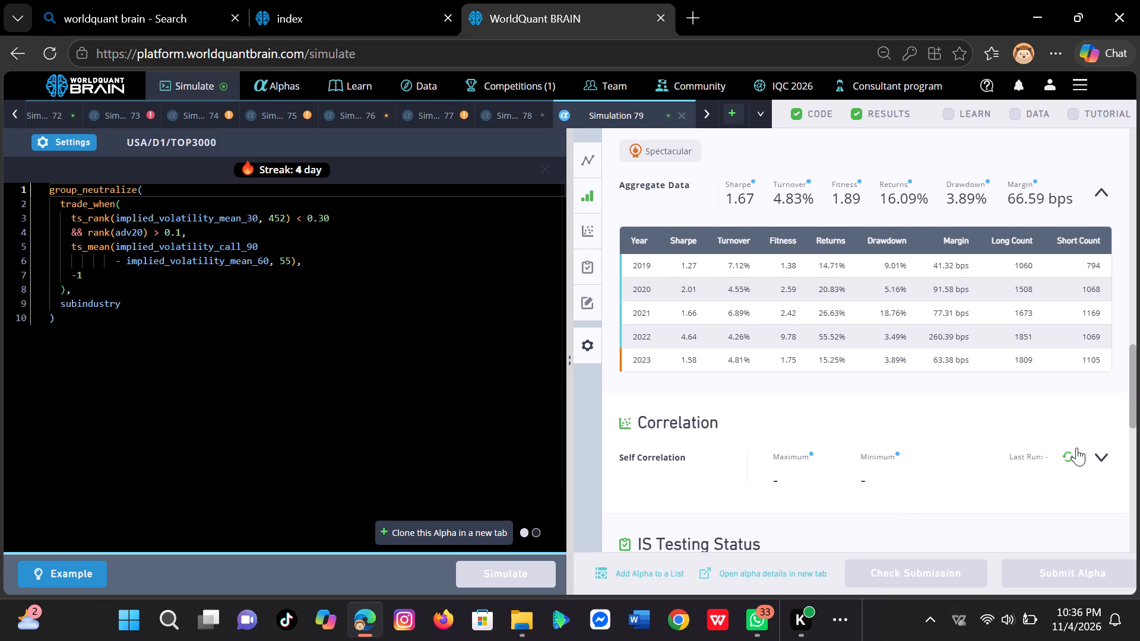
left_click(1069, 449)
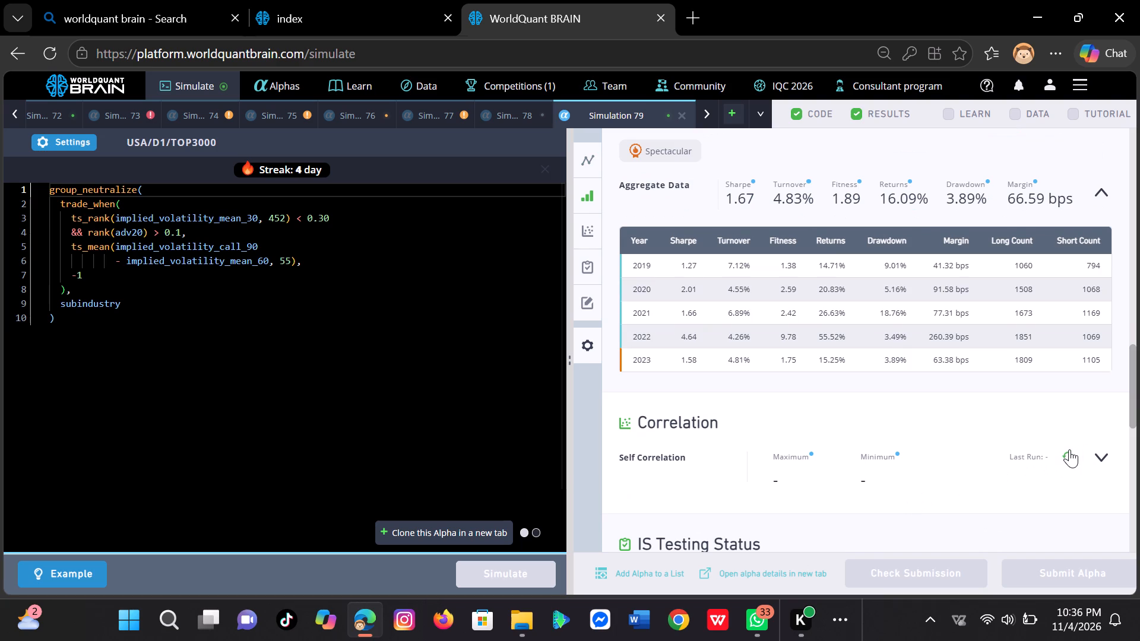
double_click(1069, 449)
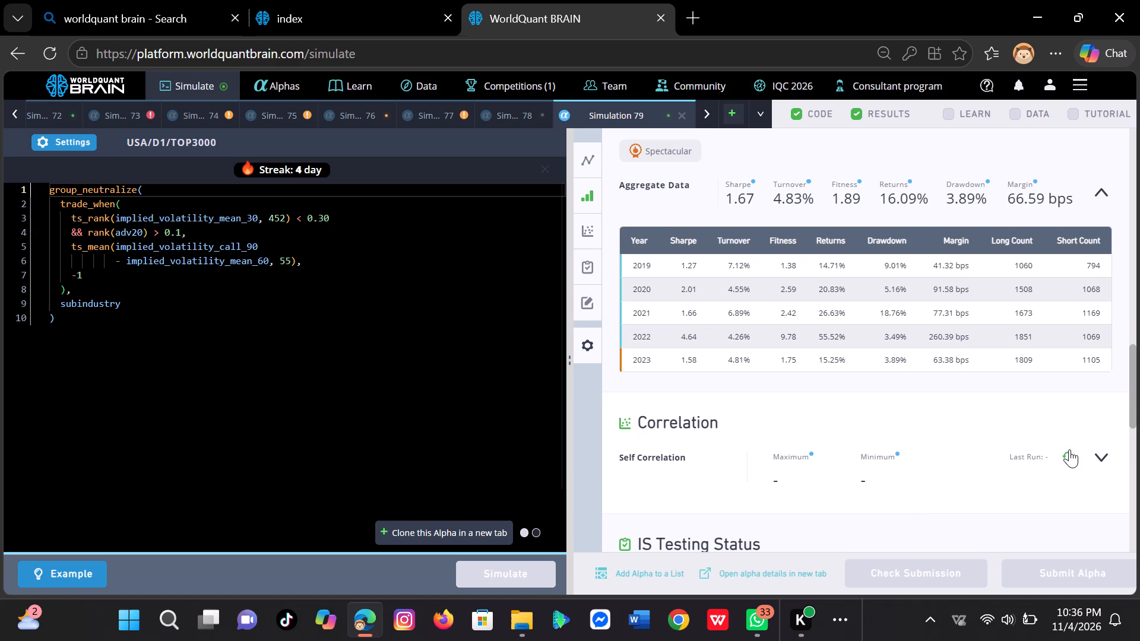
double_click(1069, 449)
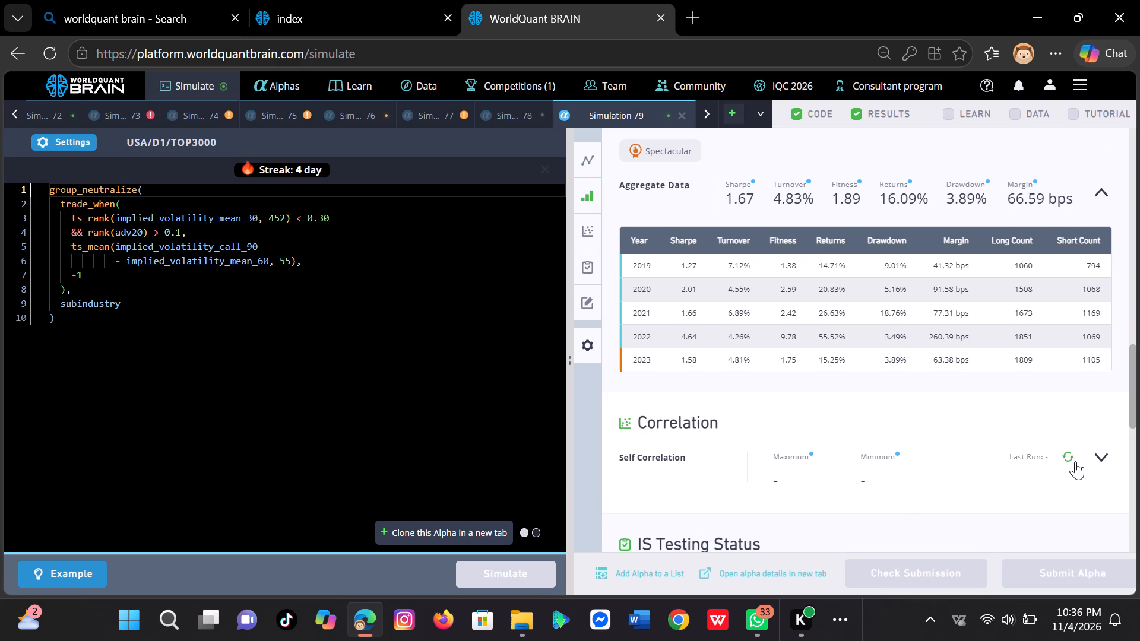
double_click(1072, 458)
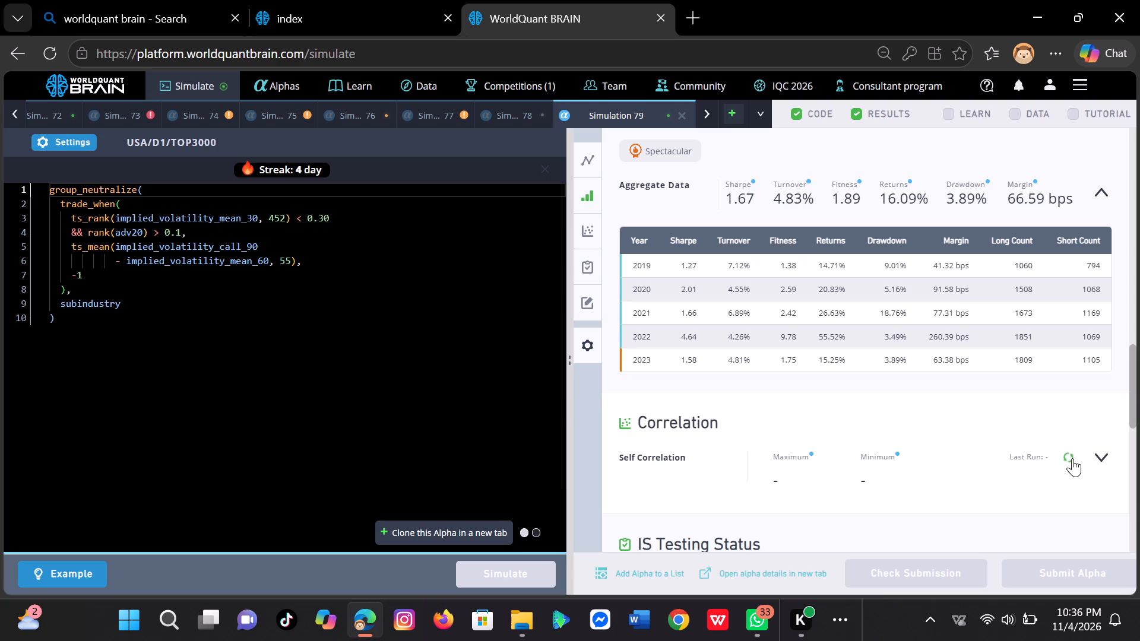
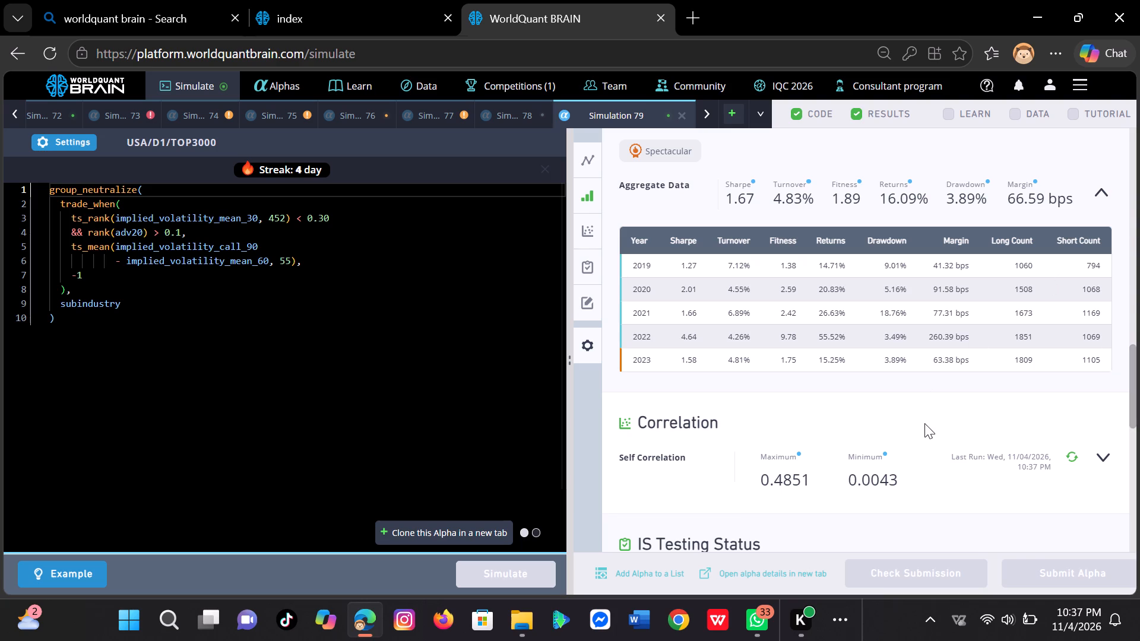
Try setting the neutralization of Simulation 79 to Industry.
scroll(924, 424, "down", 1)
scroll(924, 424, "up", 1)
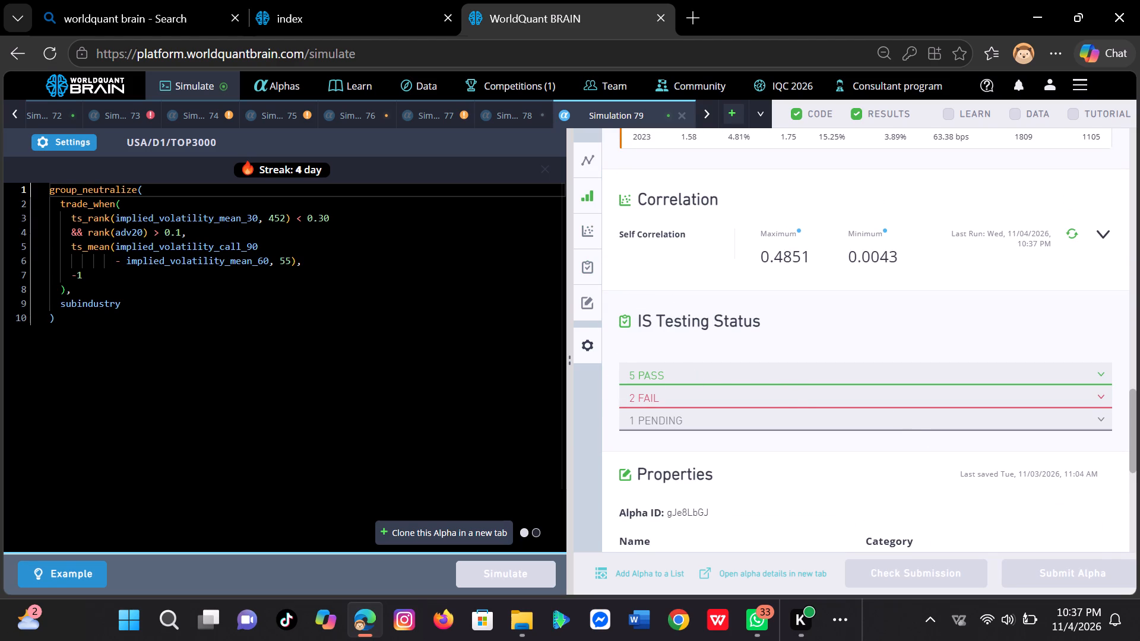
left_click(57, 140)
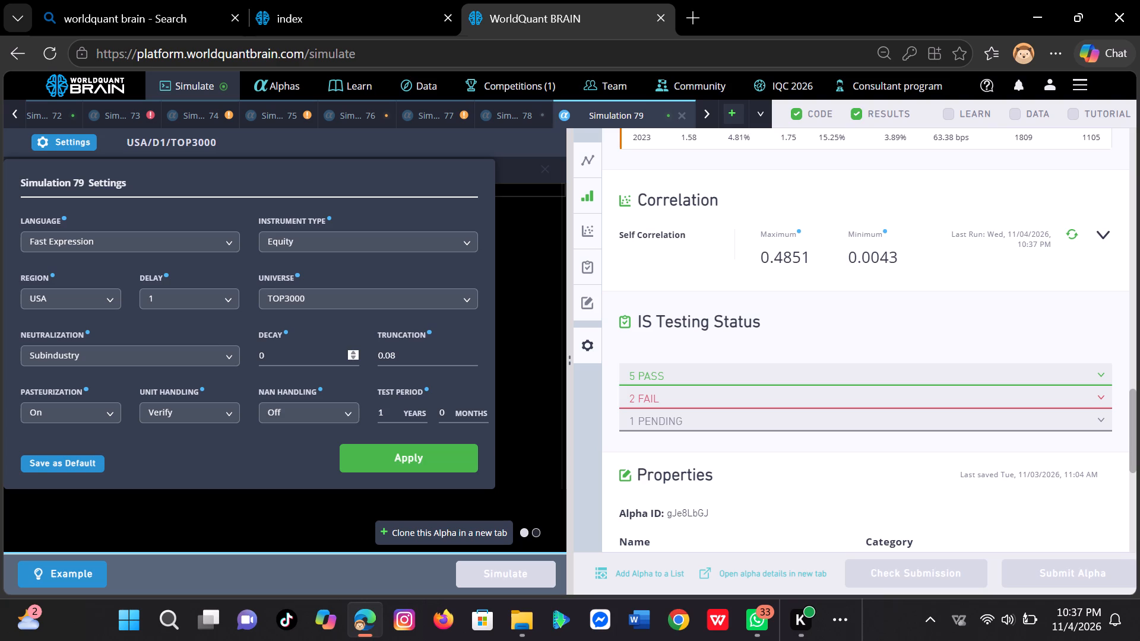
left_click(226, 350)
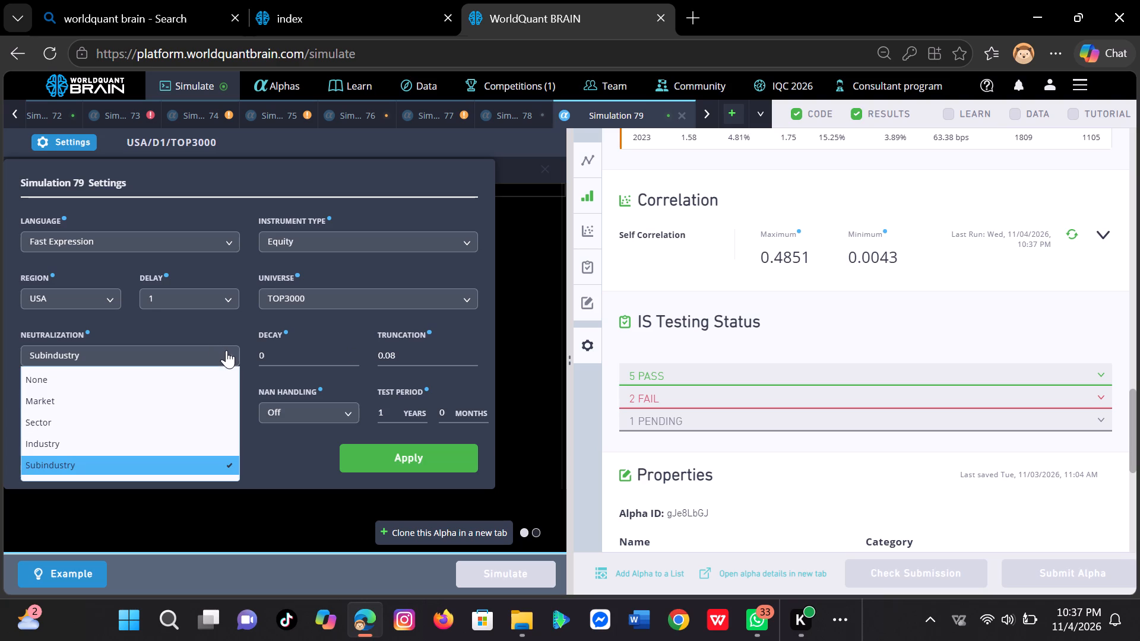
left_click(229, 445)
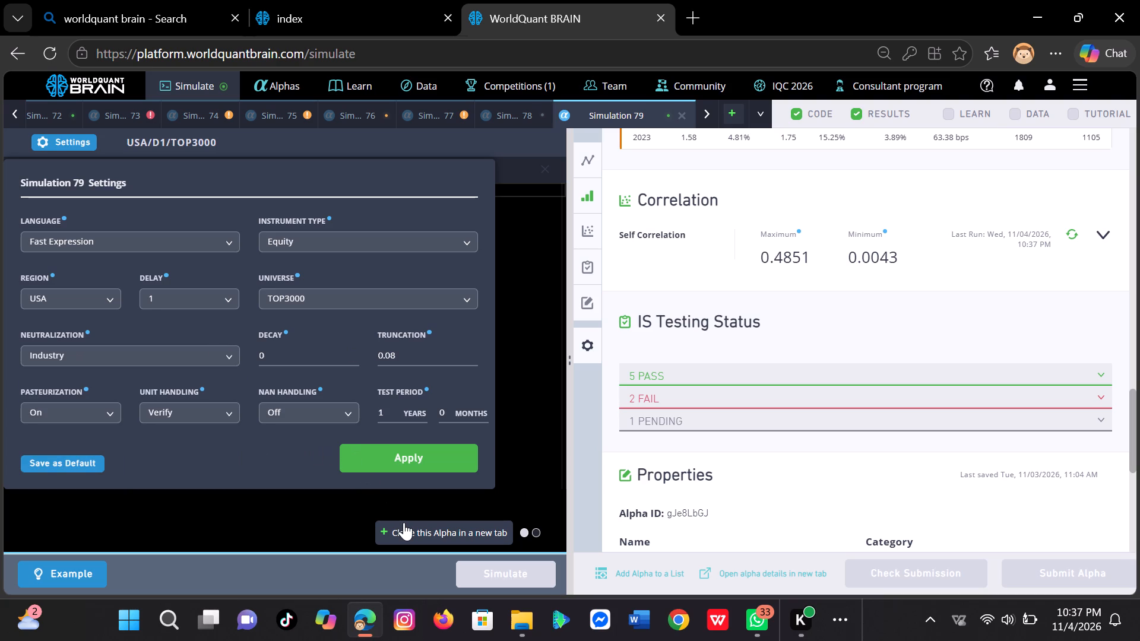
Clone Simulation 79's implied-volatility alpha into a new simulation and simulate it with the copied settings, using Subindustry neutralization.
left_click(406, 523)
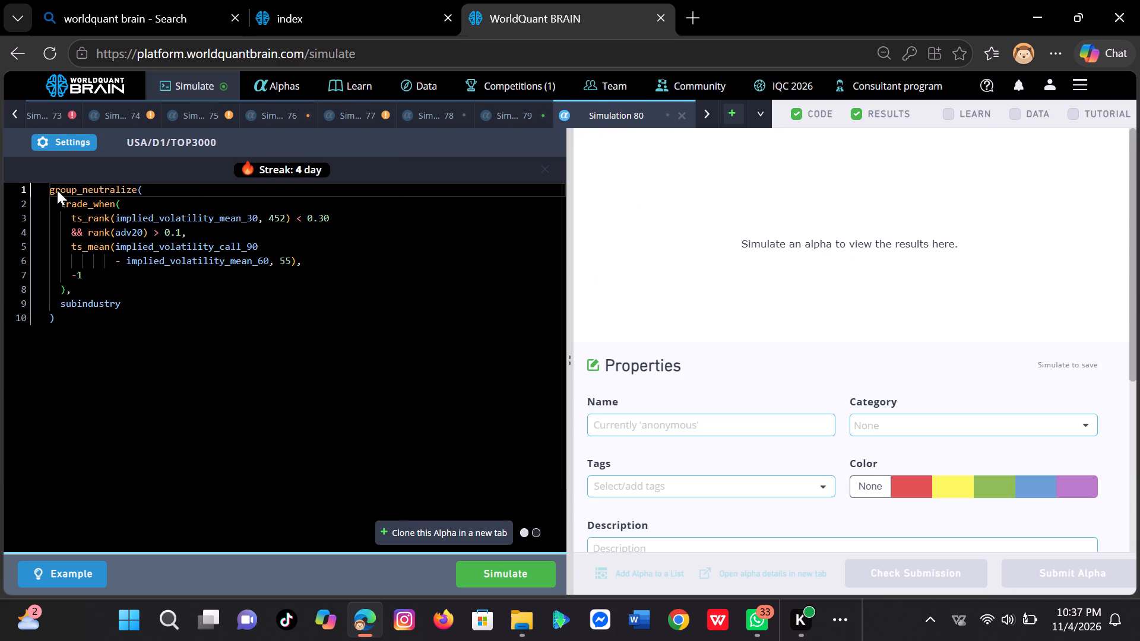
left_click(46, 135)
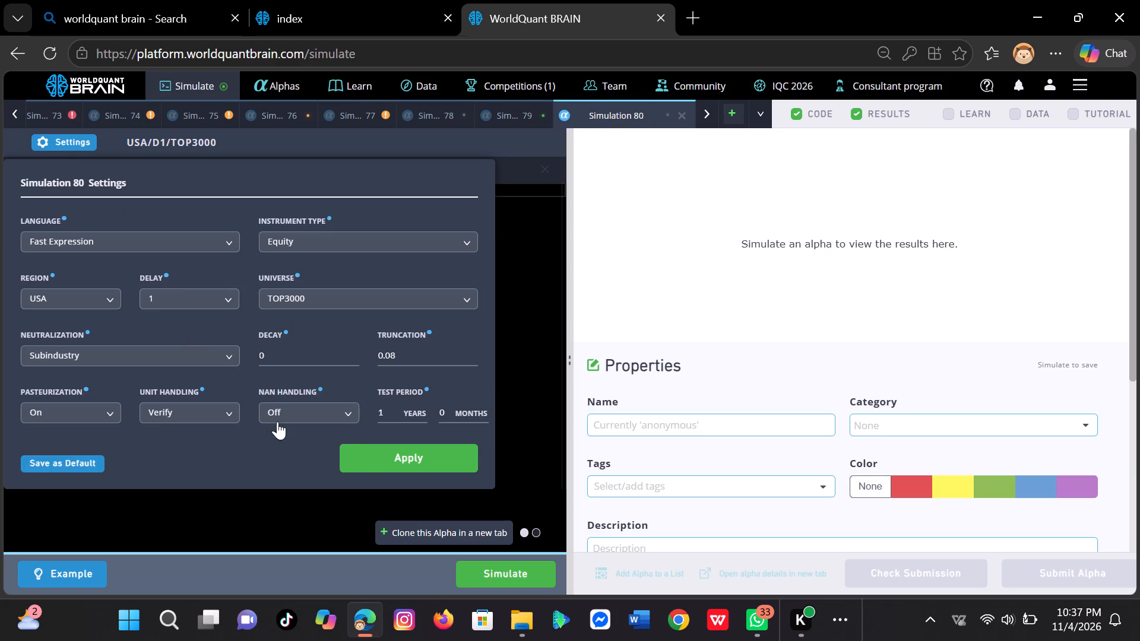
left_click(366, 451)
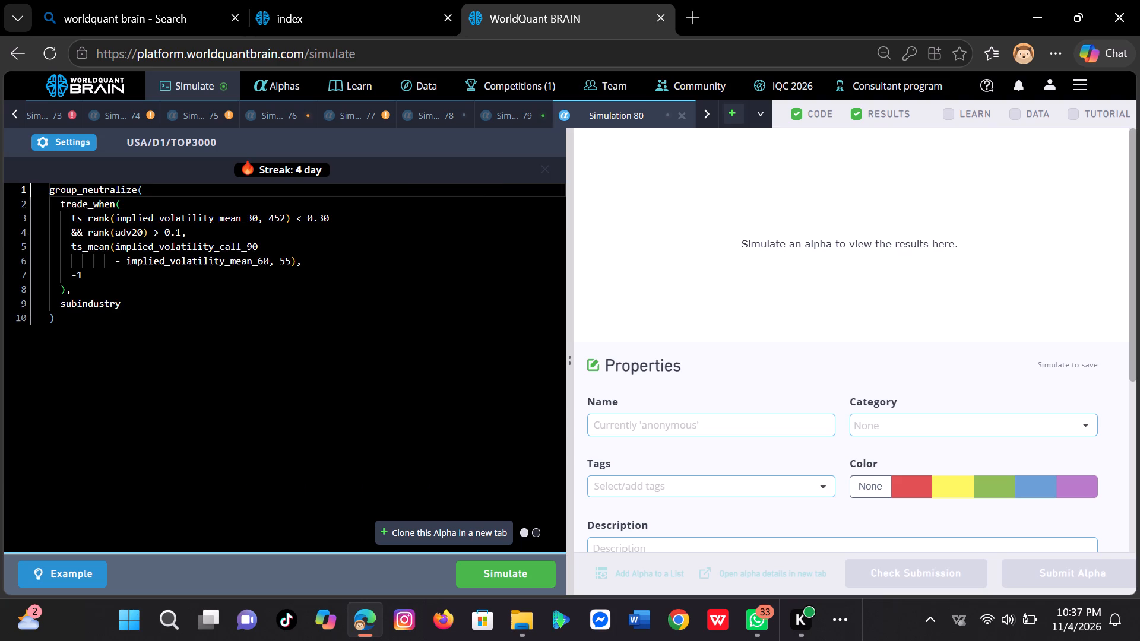
left_click(531, 573)
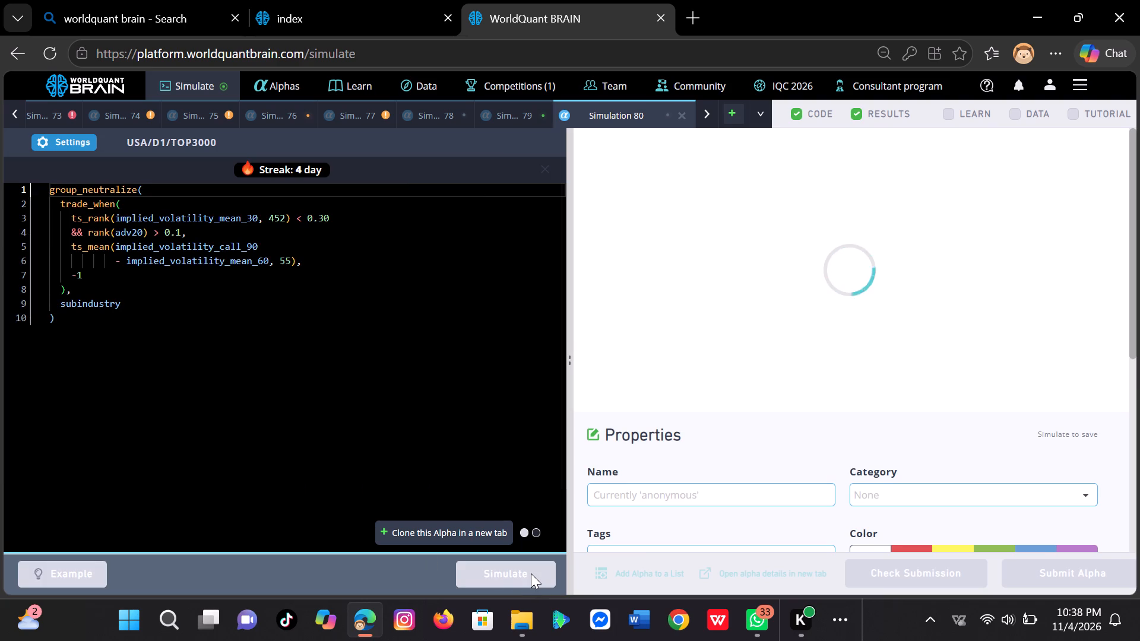
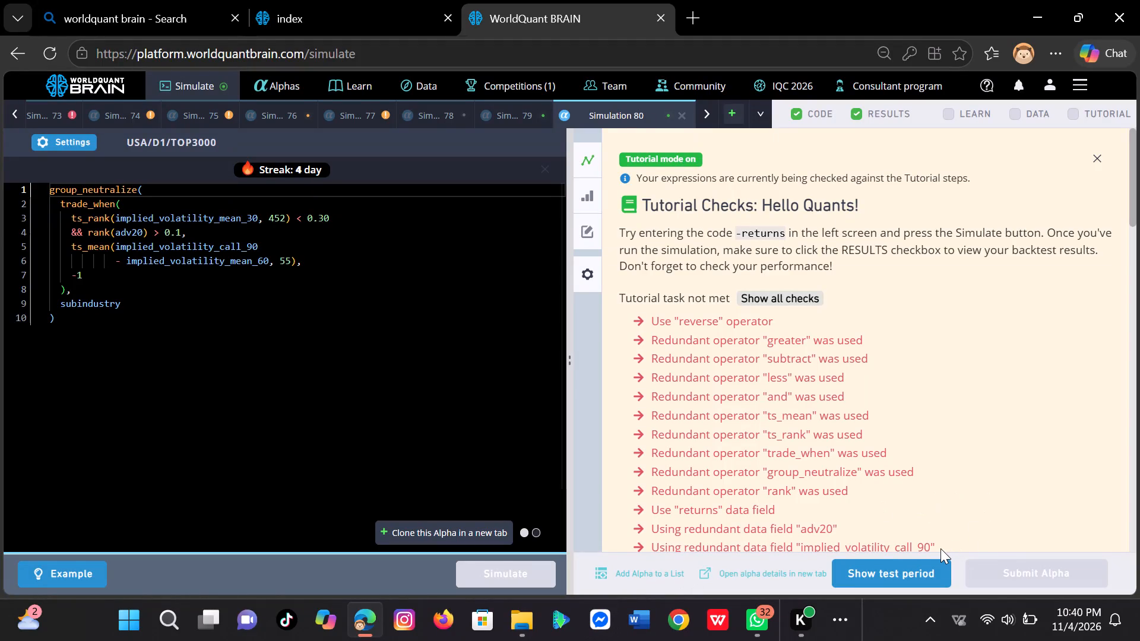
Show the test period for Simulation 80 and examine its PnL chart and the yearly IS Summary figures.
left_click(931, 564)
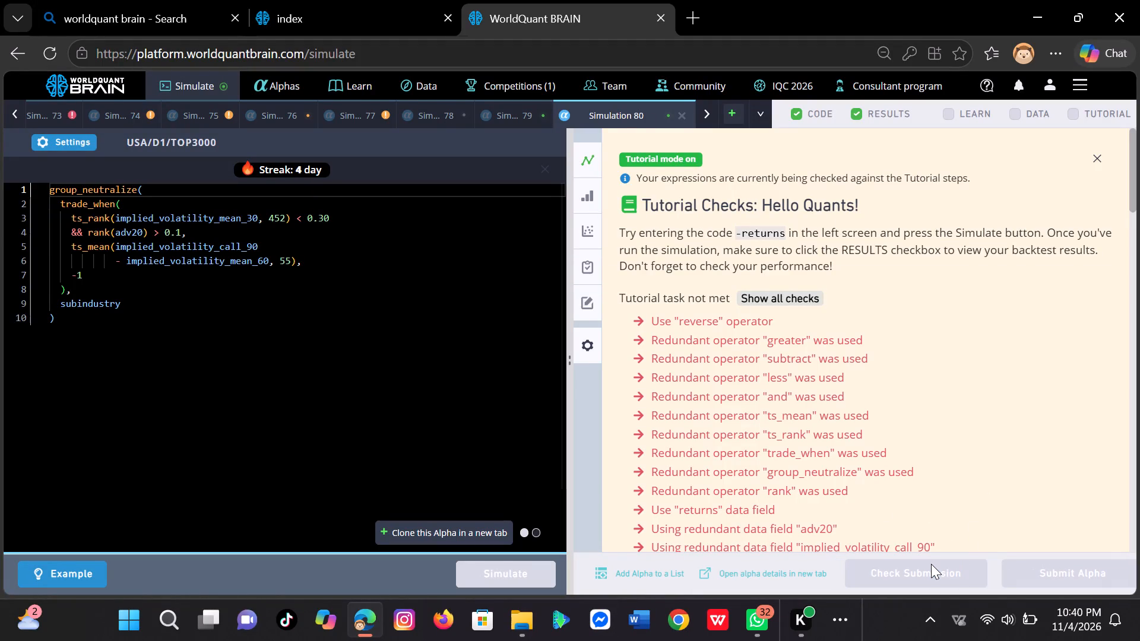
scroll(974, 366, "down", 1)
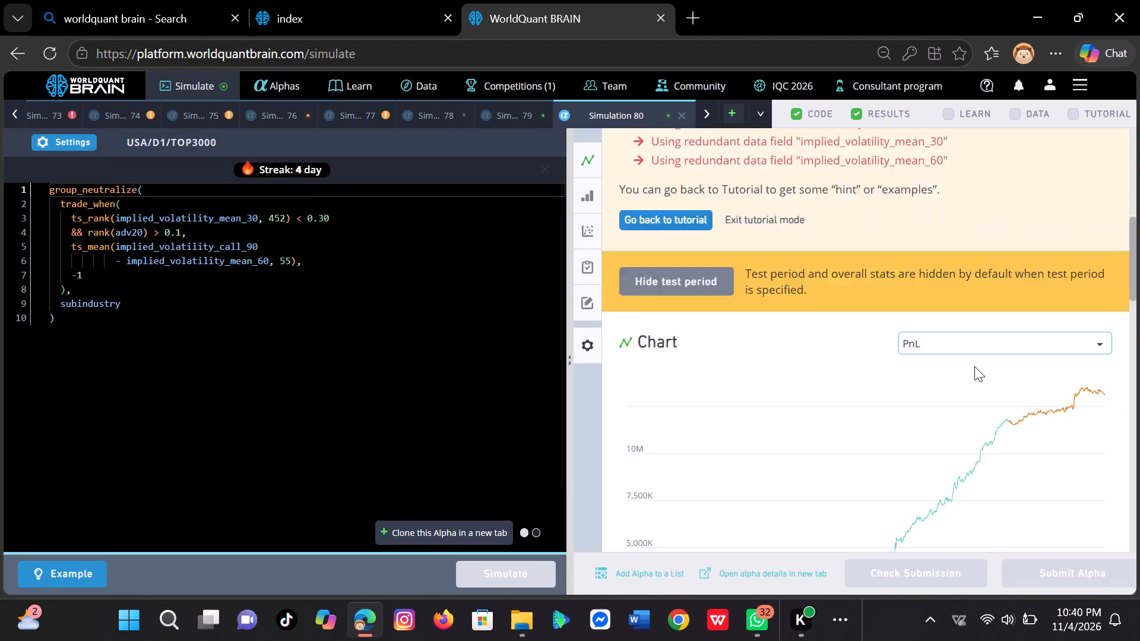
scroll(974, 366, "down", 3)
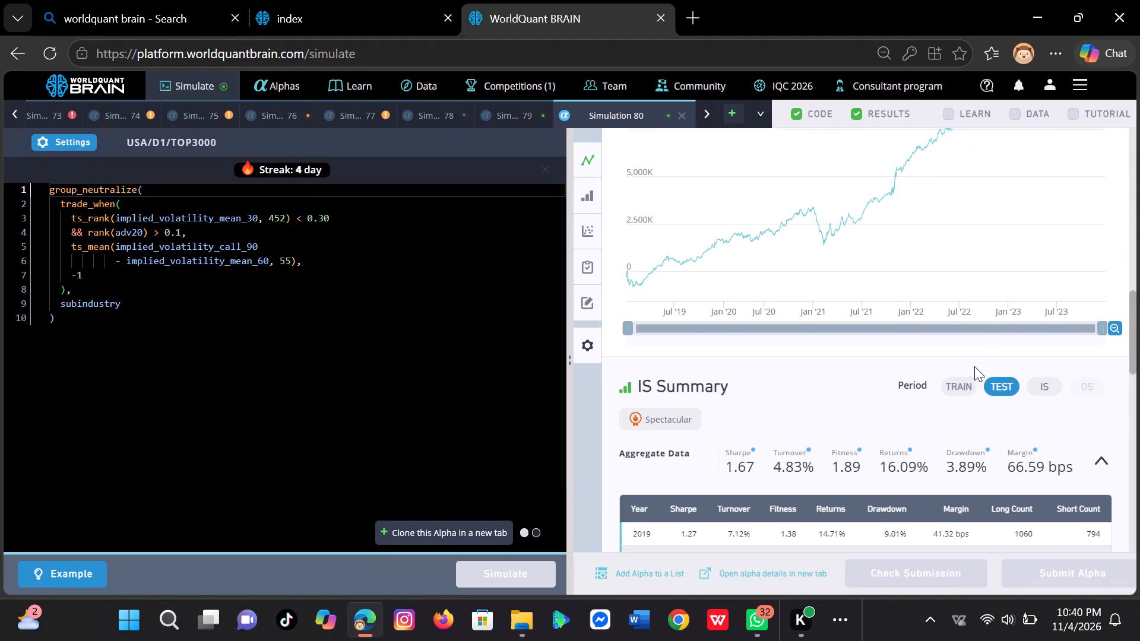
scroll(974, 366, "up", 2)
scroll(974, 366, "down", 2)
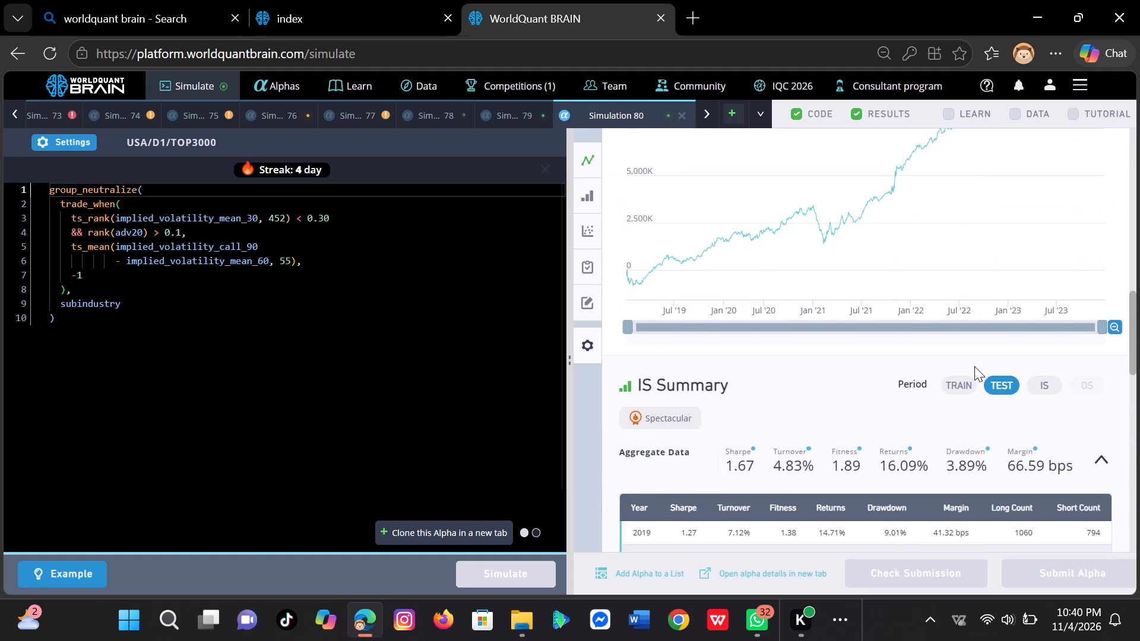
scroll(974, 366, "down", 1)
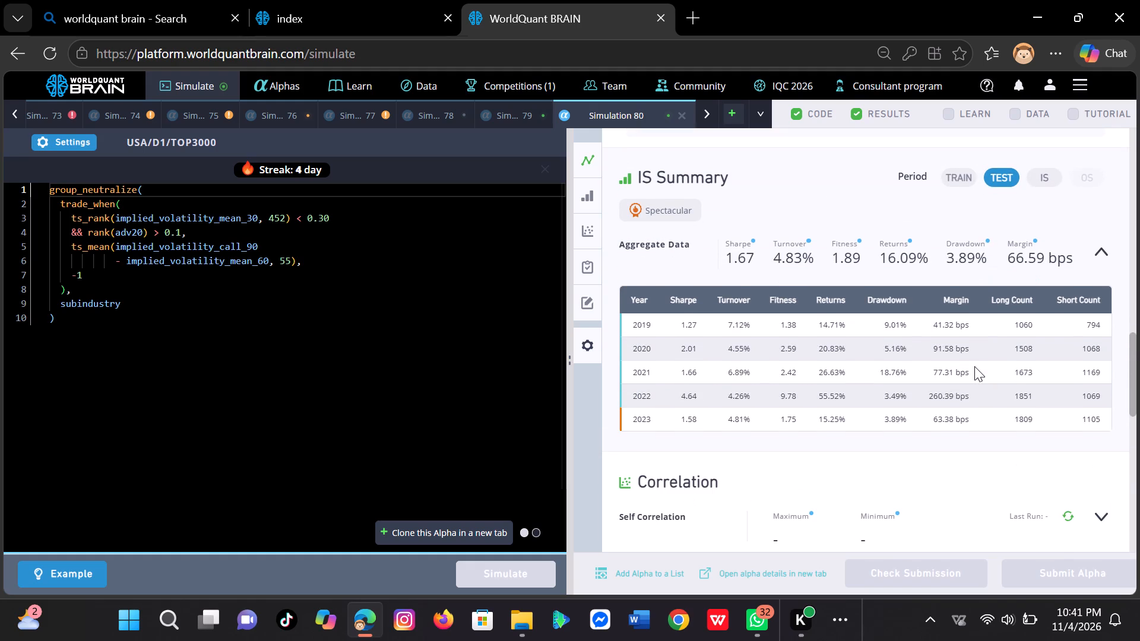
Run the self-correlation check for Simulation 80's alpha.
scroll(974, 366, "down", 1)
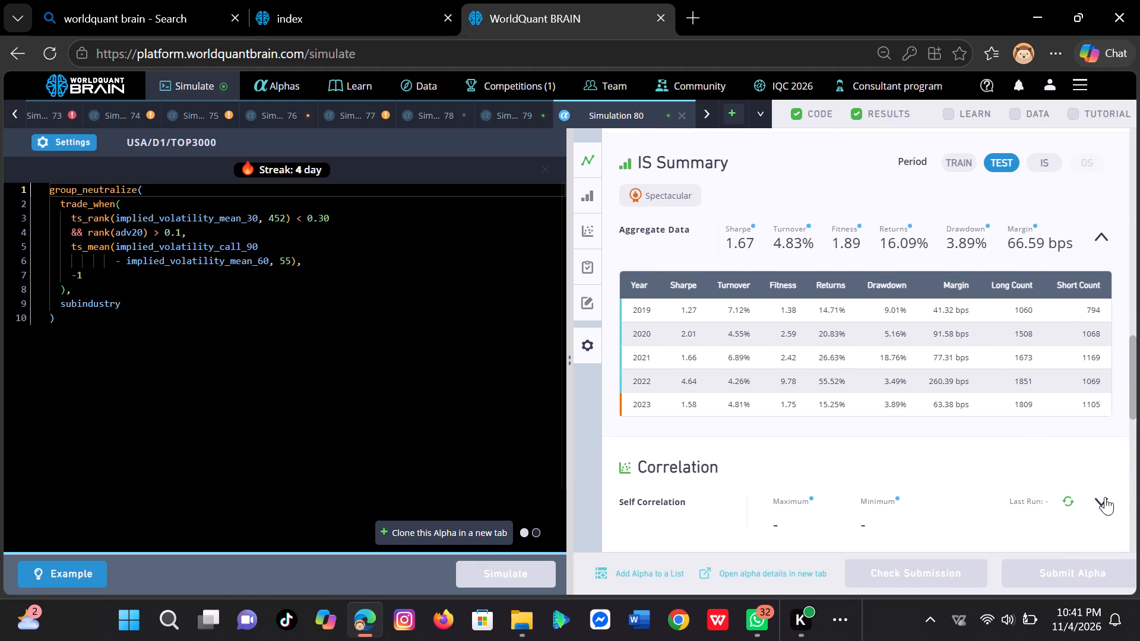
left_click(1068, 497)
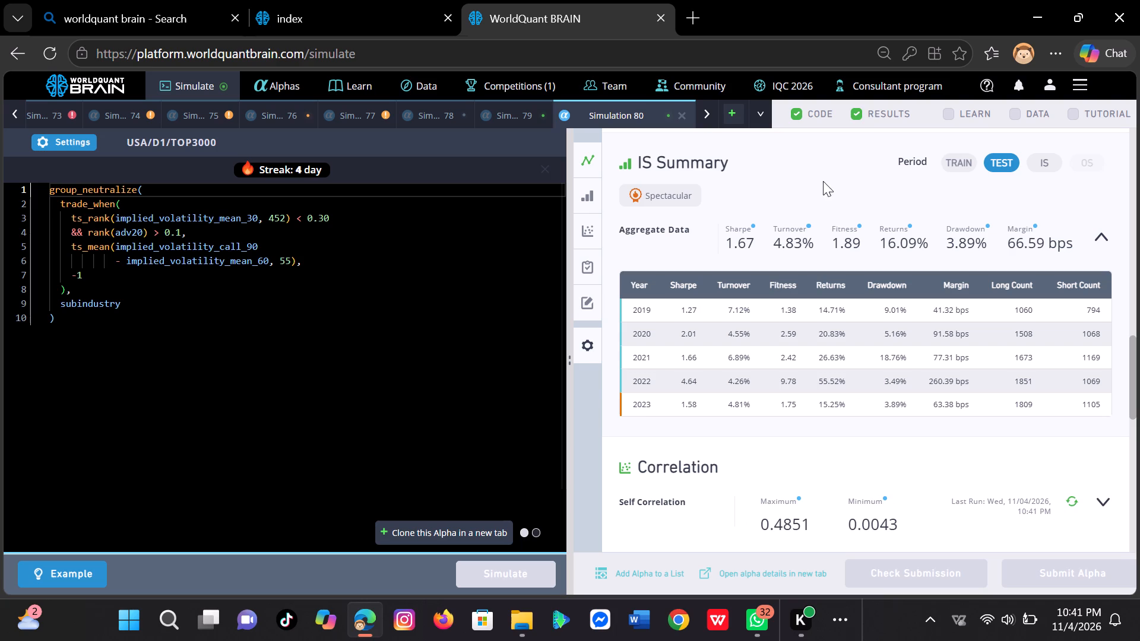
Open a new blank simulation alongside Simulation 80.
left_click(739, 104)
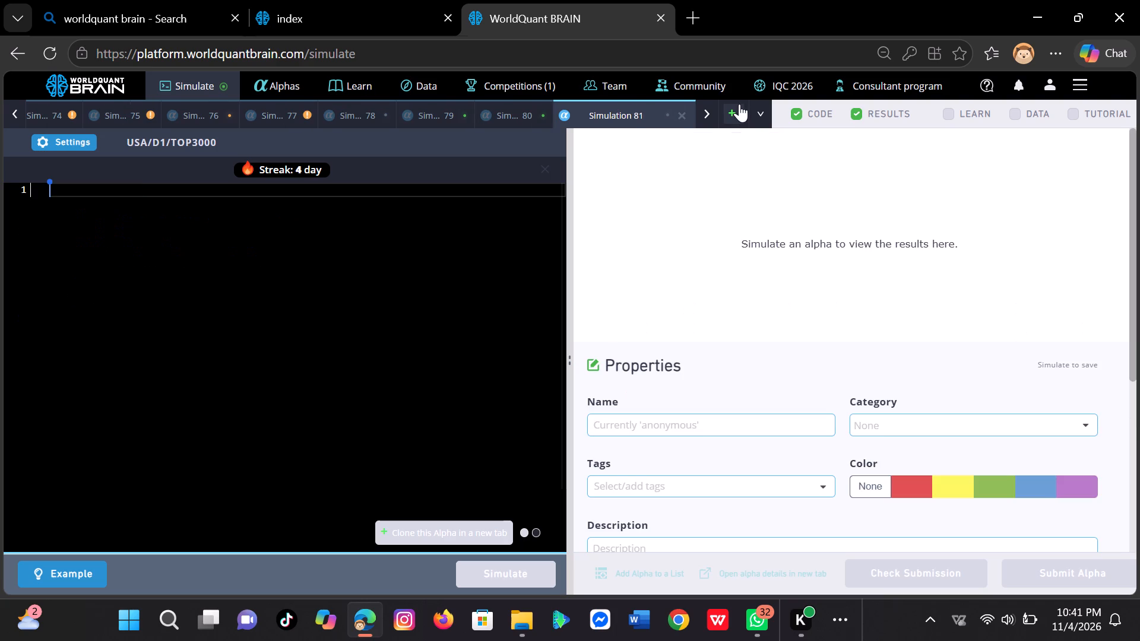
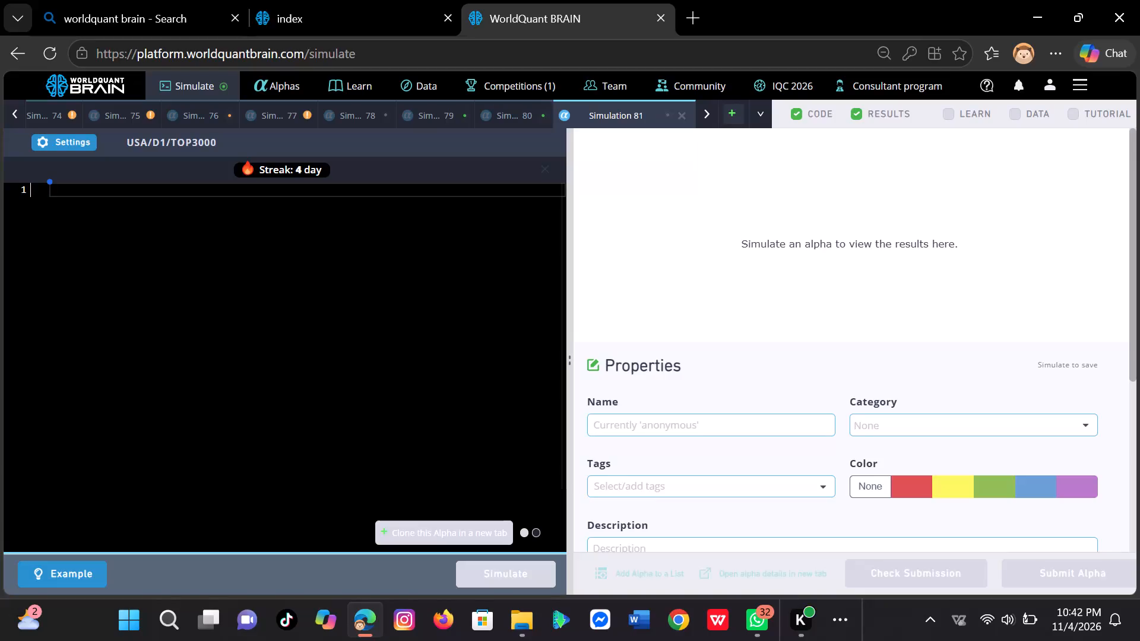
Paste the copied sector-neutralized alpha, with the 180-day call-put implied volatility spread over implied_volatility_mean_720, into Simulation 81 and simulate it.
key("ctrl+v")
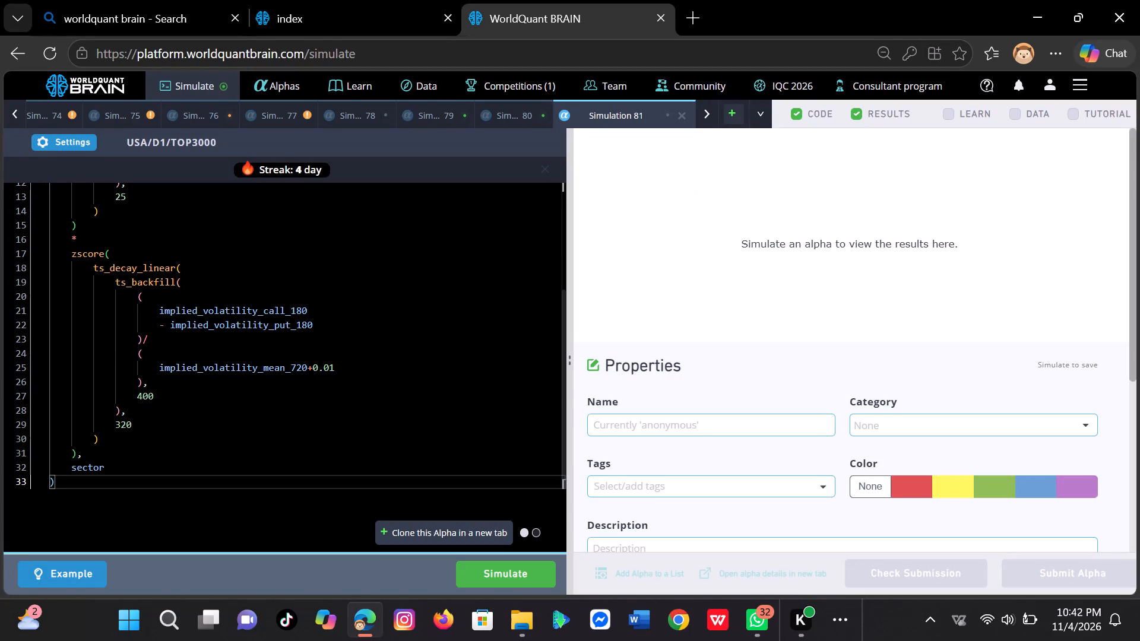
scroll(382, 487, "up", 2)
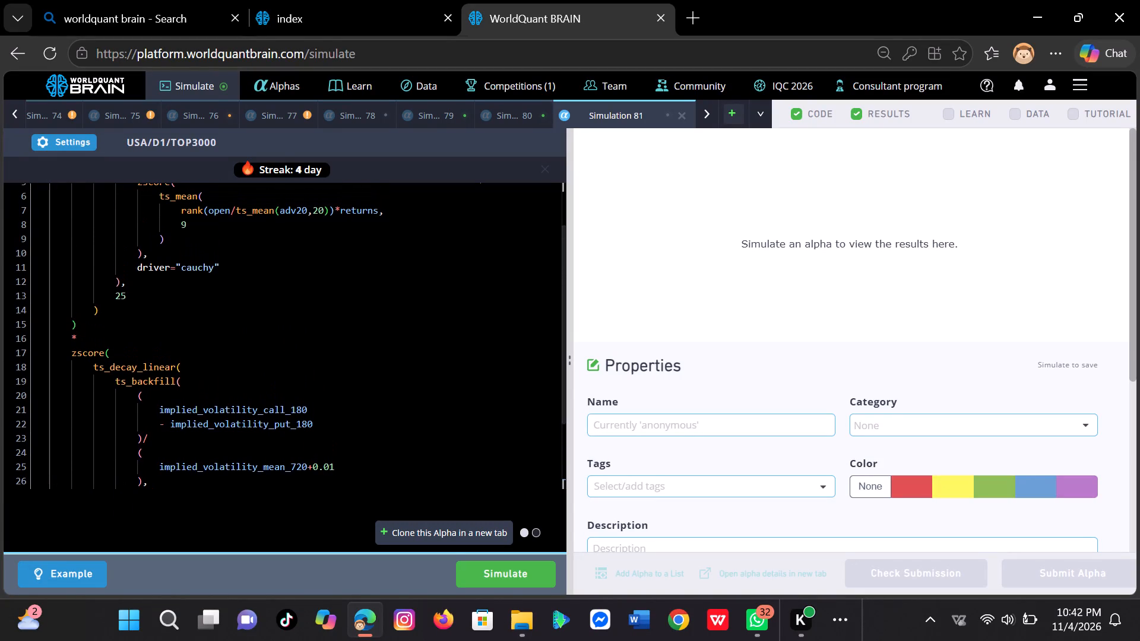
scroll(382, 487, "up", 3)
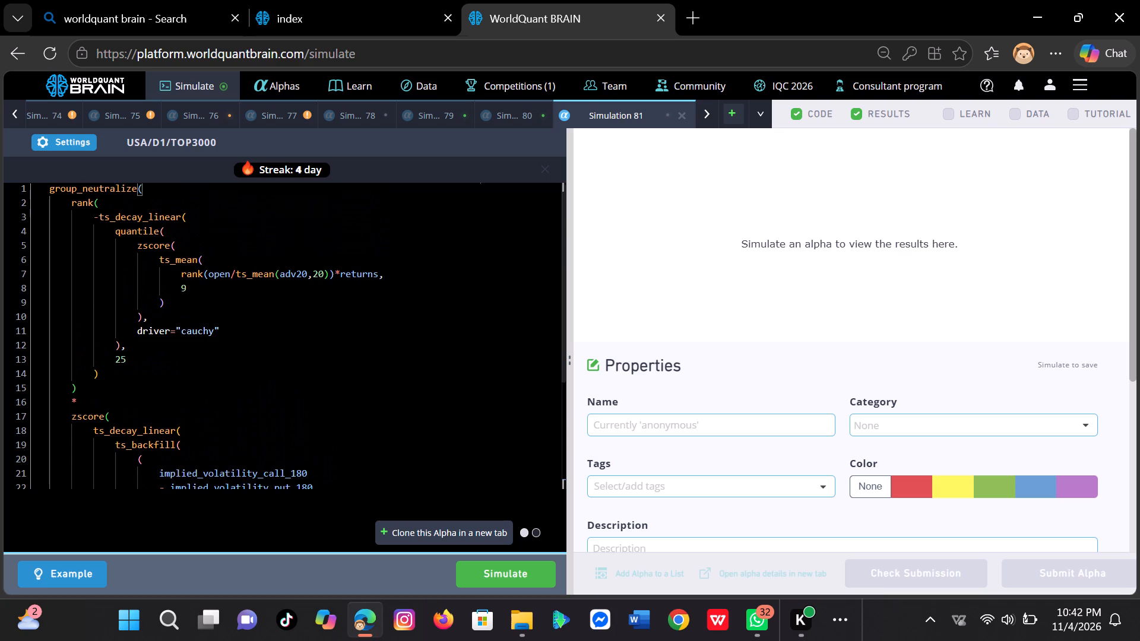
scroll(382, 487, "down", 6)
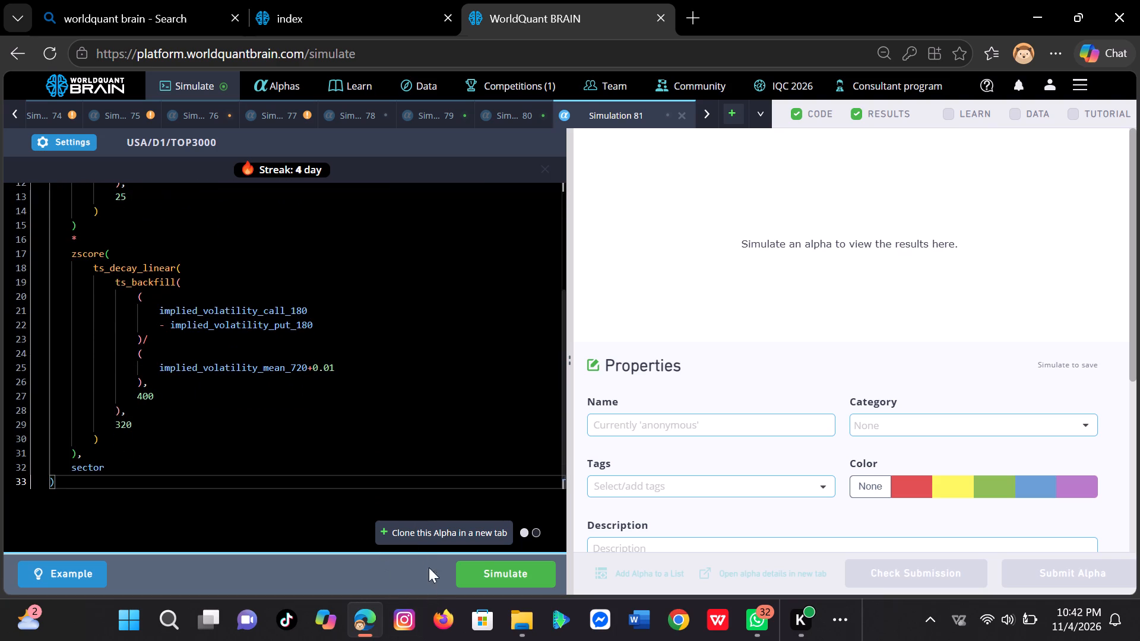
left_click(479, 561)
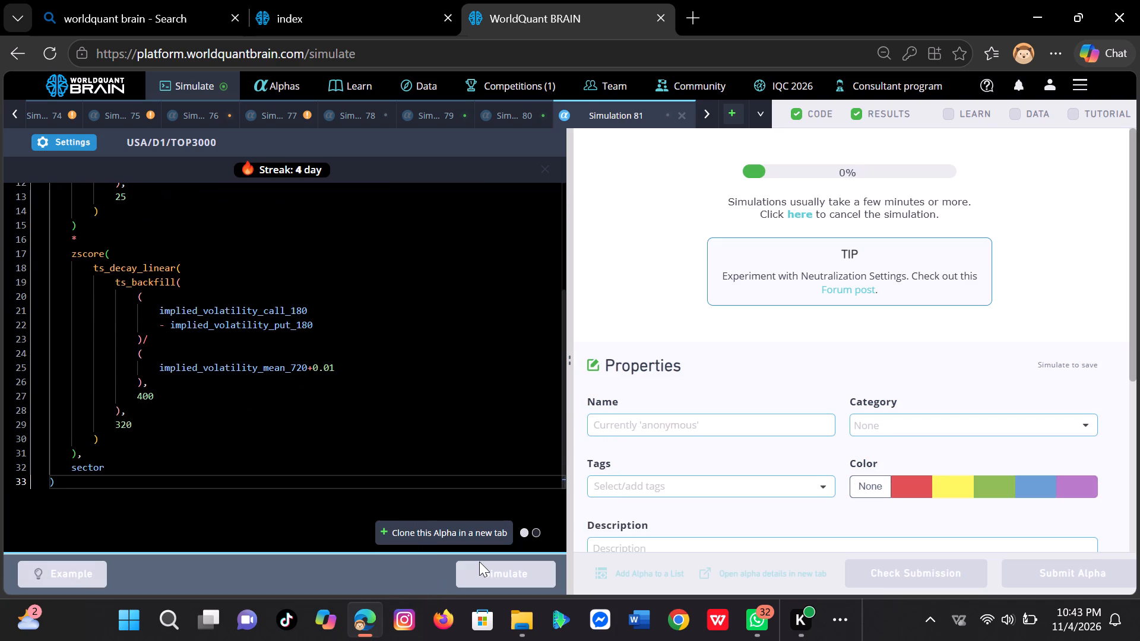
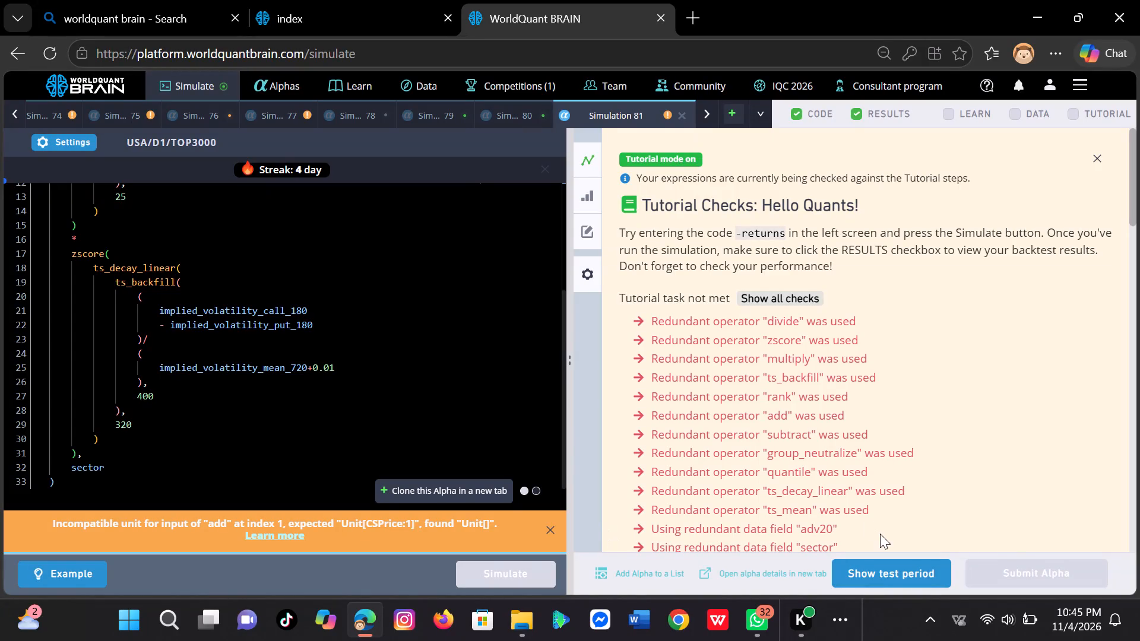
Show the test-period results for Simulation 81's sector-neutralized alpha and examine its submission-check summary.
left_click(869, 576)
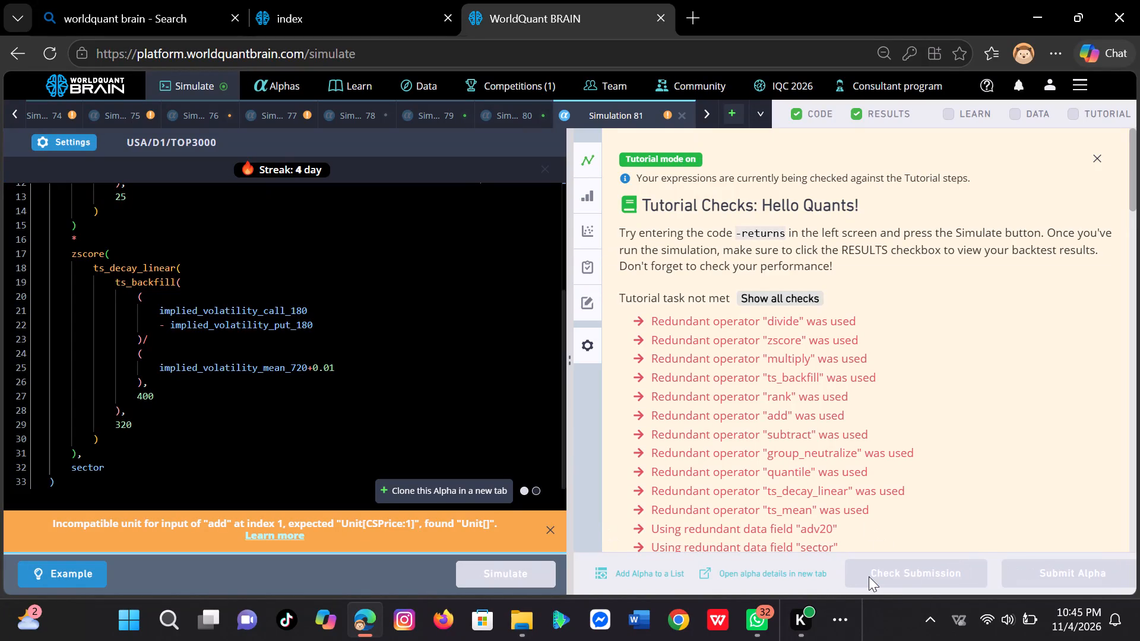
scroll(935, 375, "down", 4)
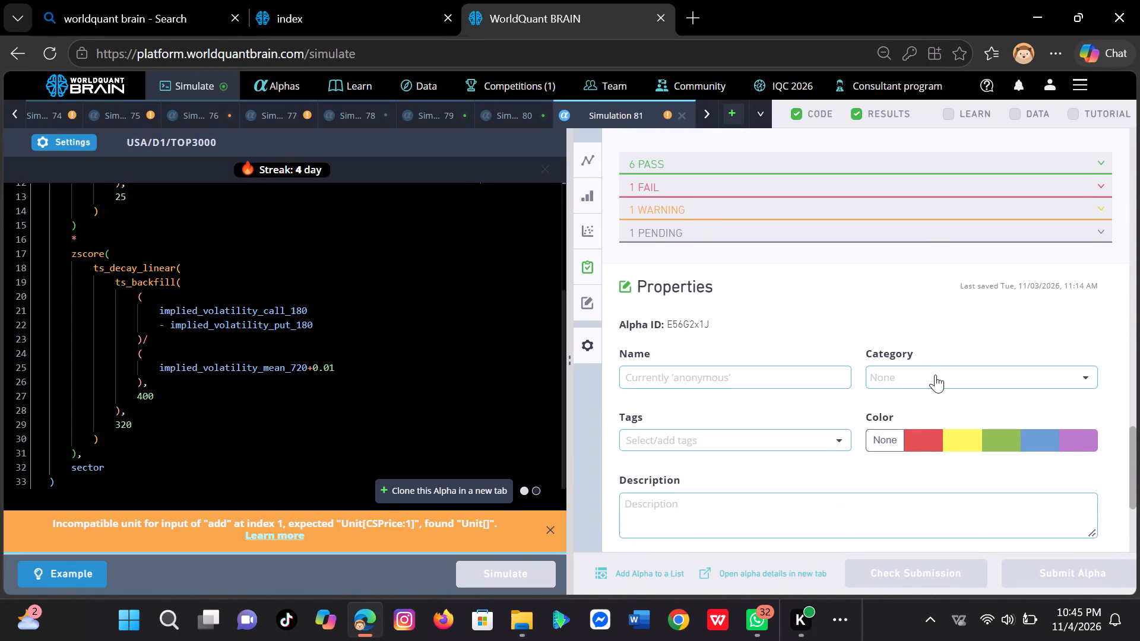
scroll(935, 375, "down", 1)
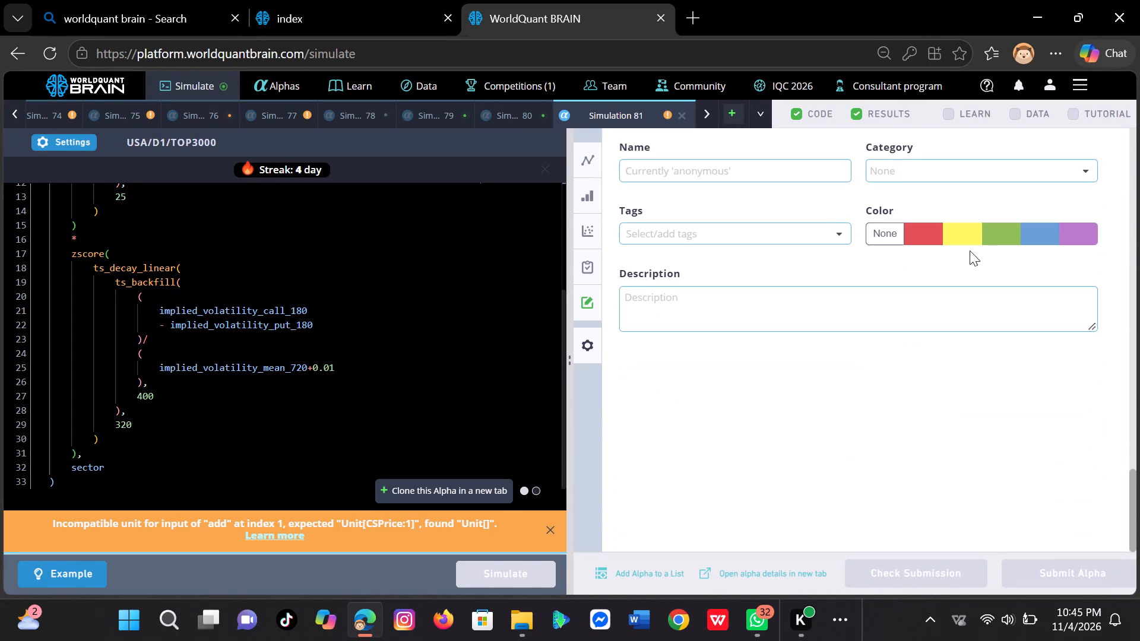
Open a new blank simulation for another alpha variation.
left_click(731, 110)
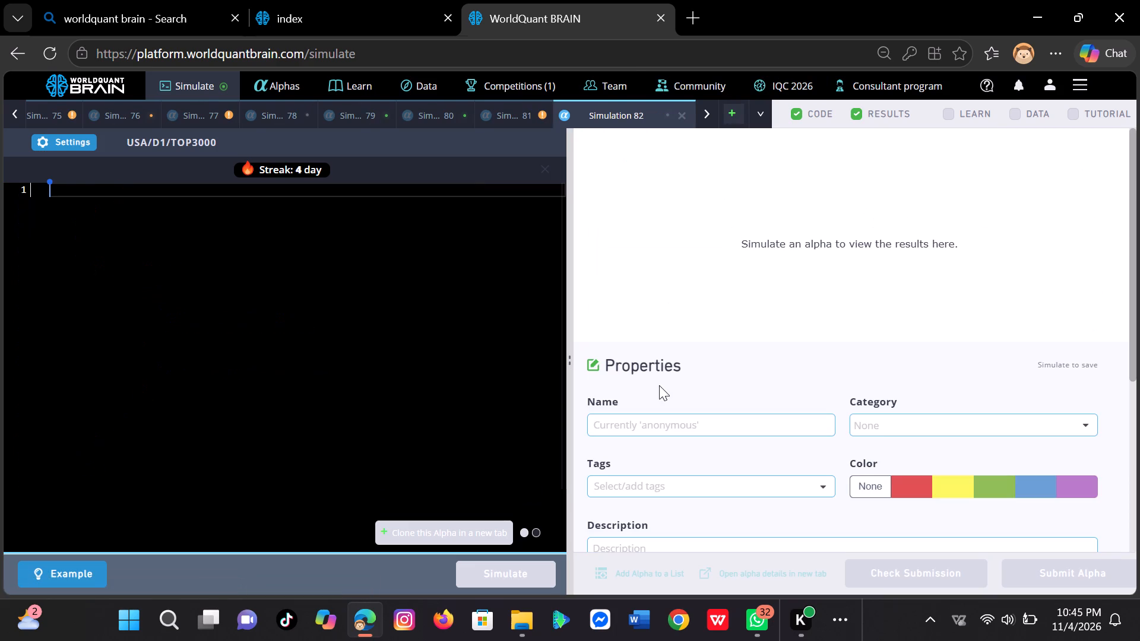
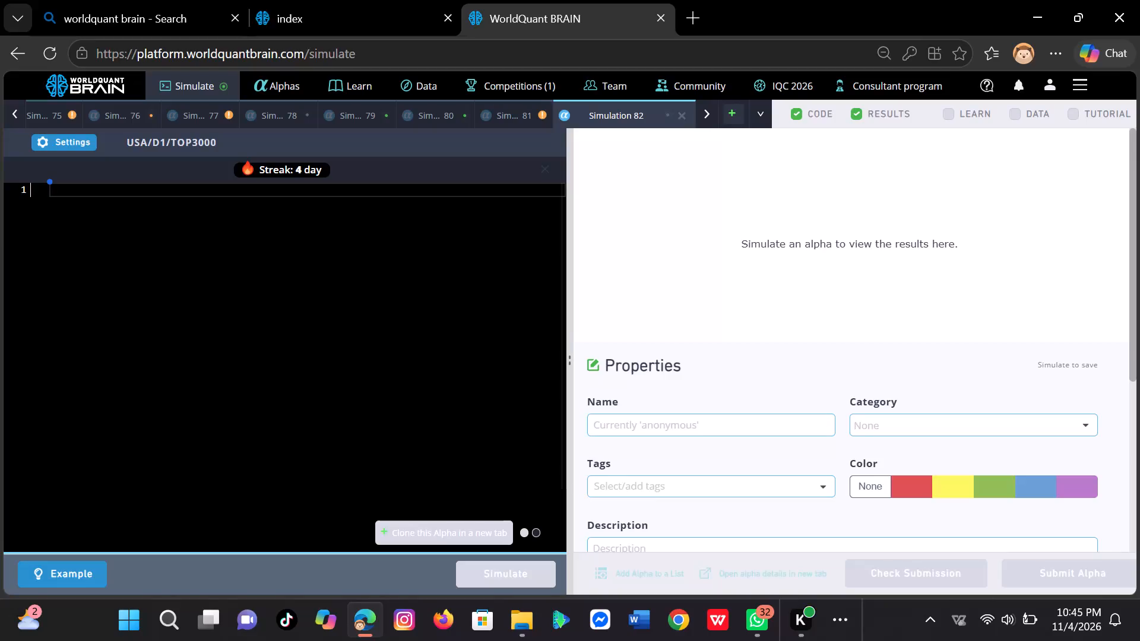
Insert the copied 70-line alpha expression ending with the industry group into Simulation 82 and run its simulation.
key("ctrl+v")
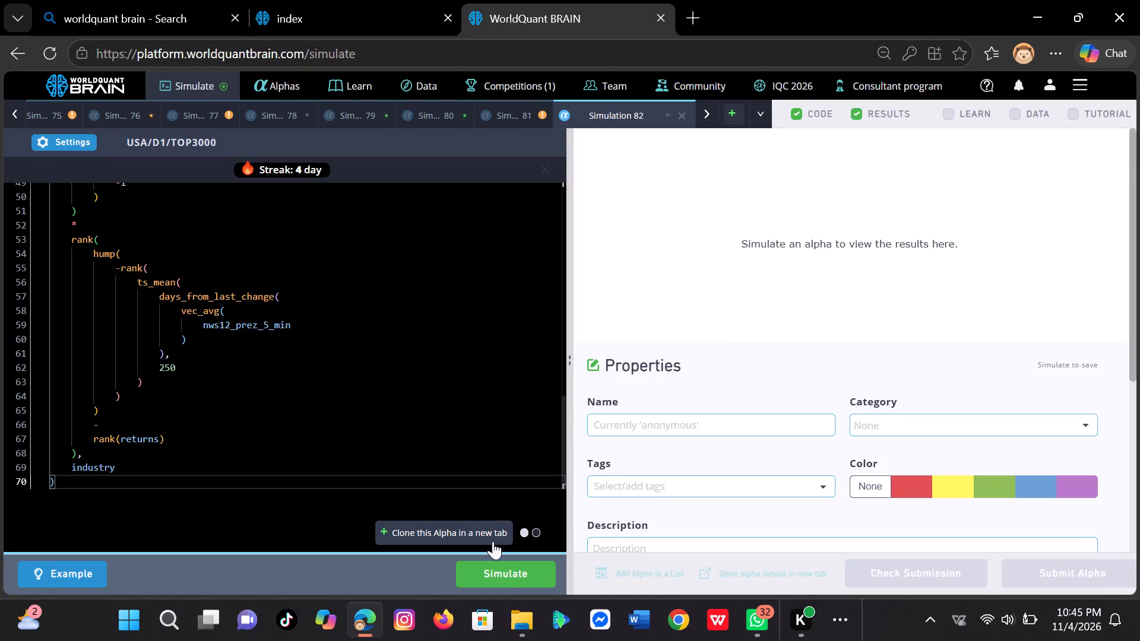
left_click(503, 567)
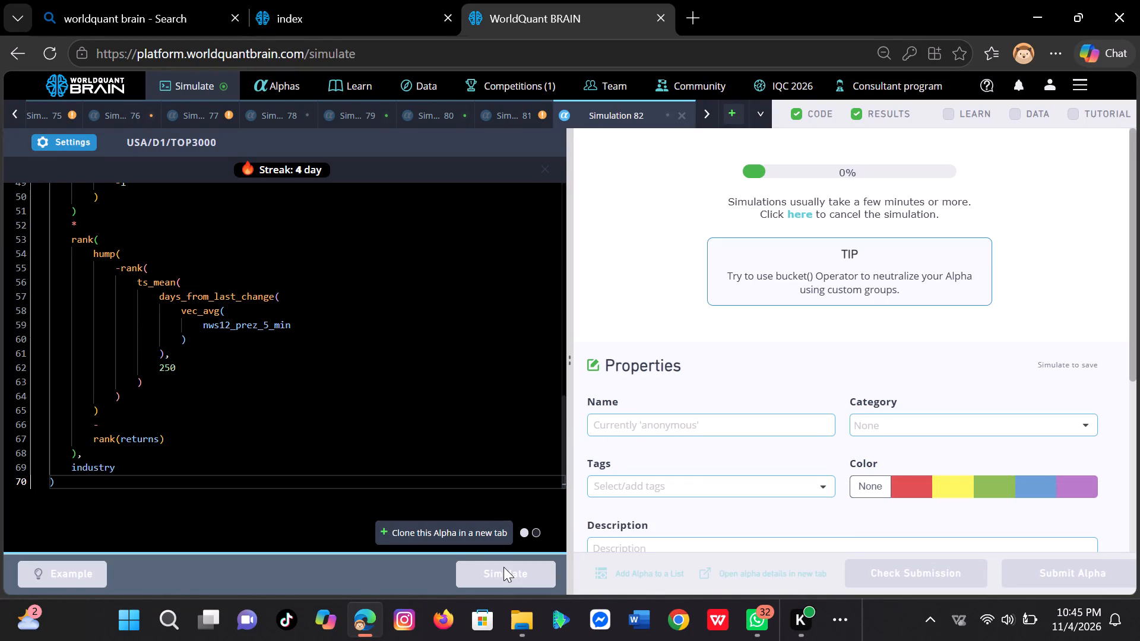
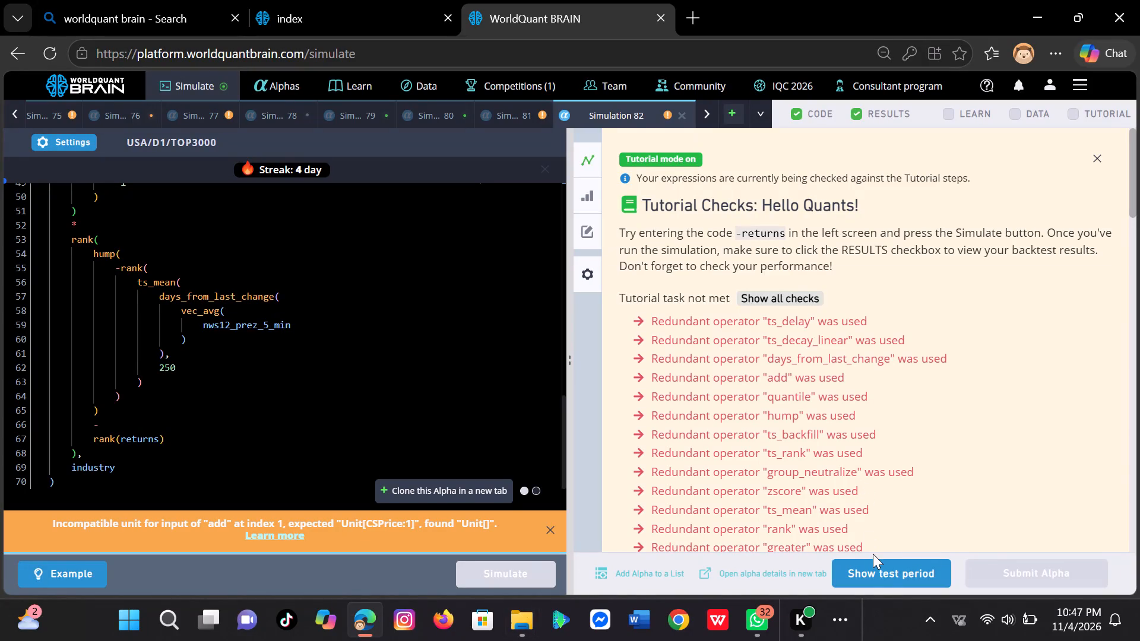
Show the test-period results for the Simulation 82 alpha and review its performance chart and yearly IS summary.
left_click(890, 569)
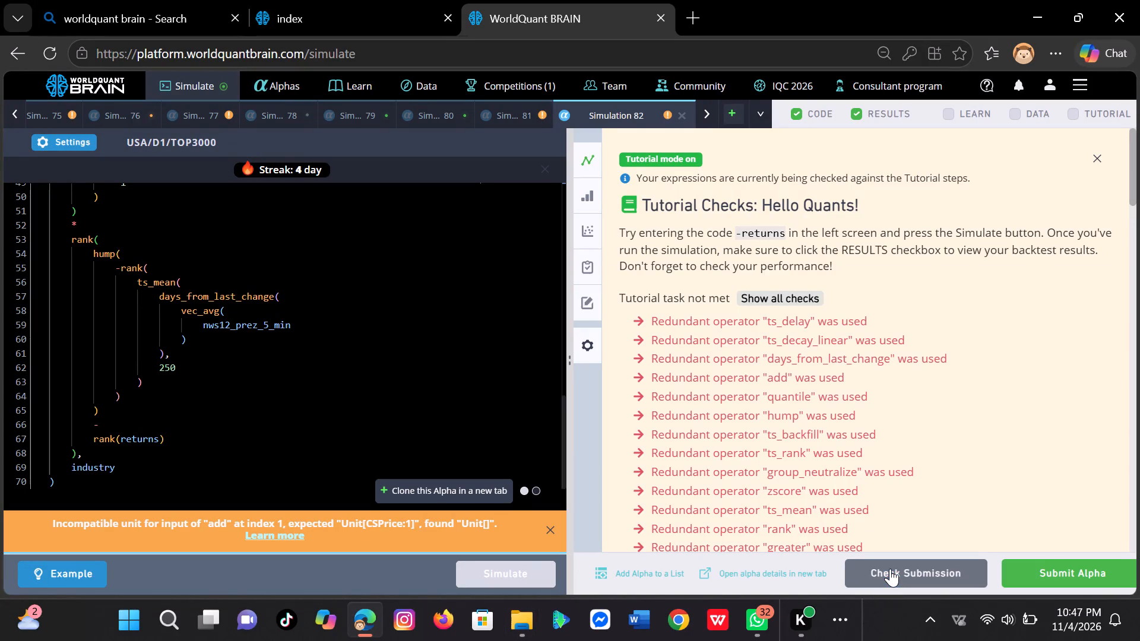
scroll(891, 464, "down", 2)
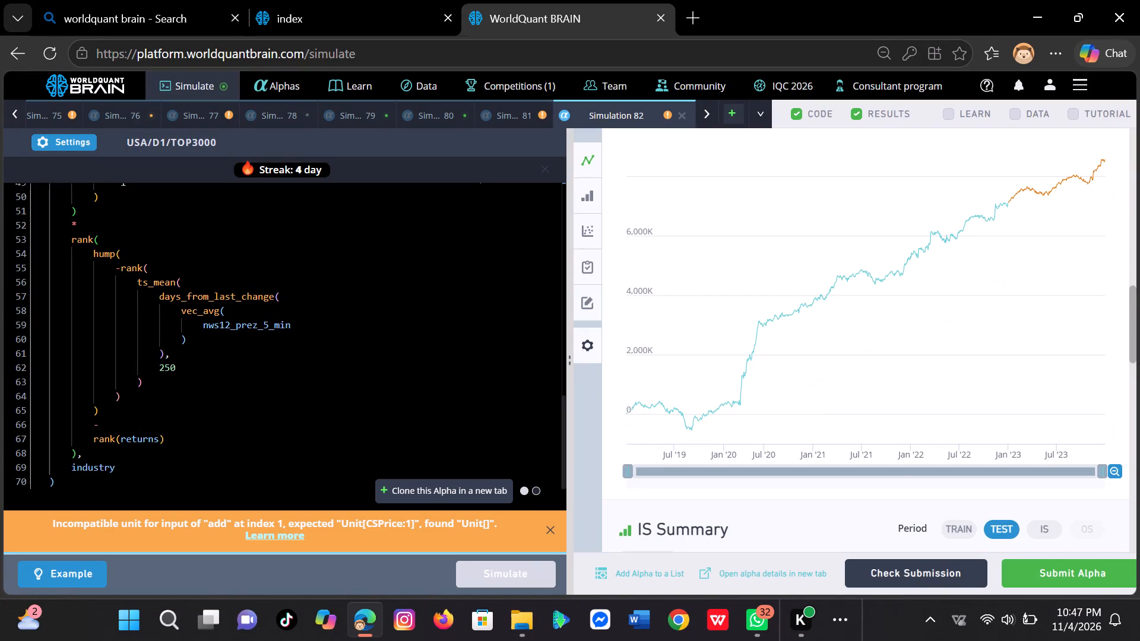
scroll(891, 464, "down", 2)
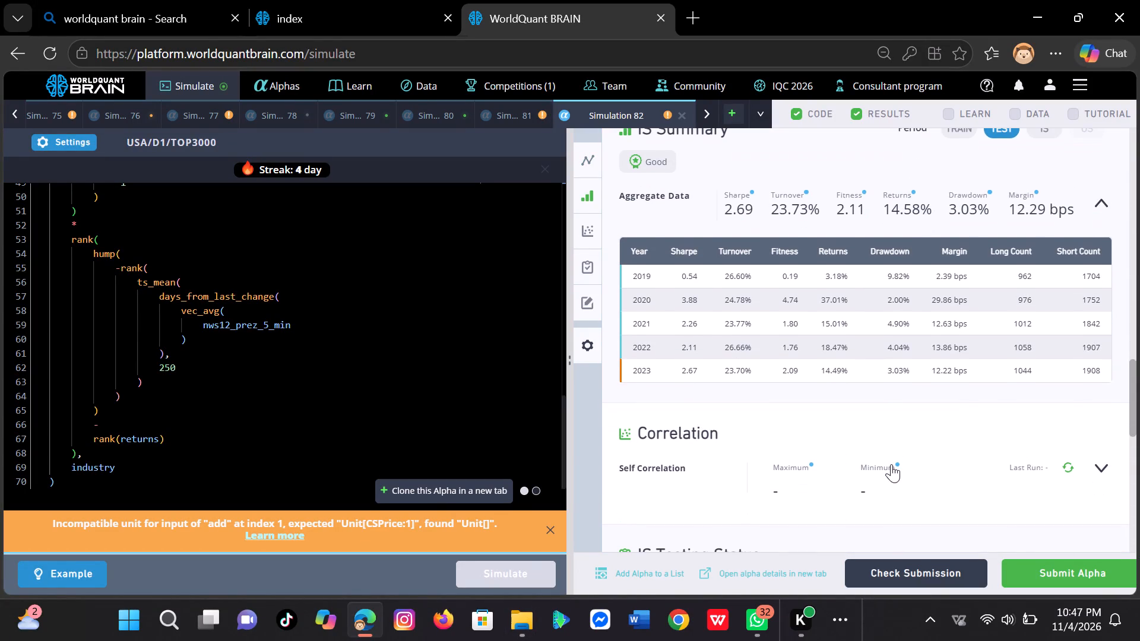
Run the self-correlation check for the Simulation 82 alpha.
left_click(1069, 458)
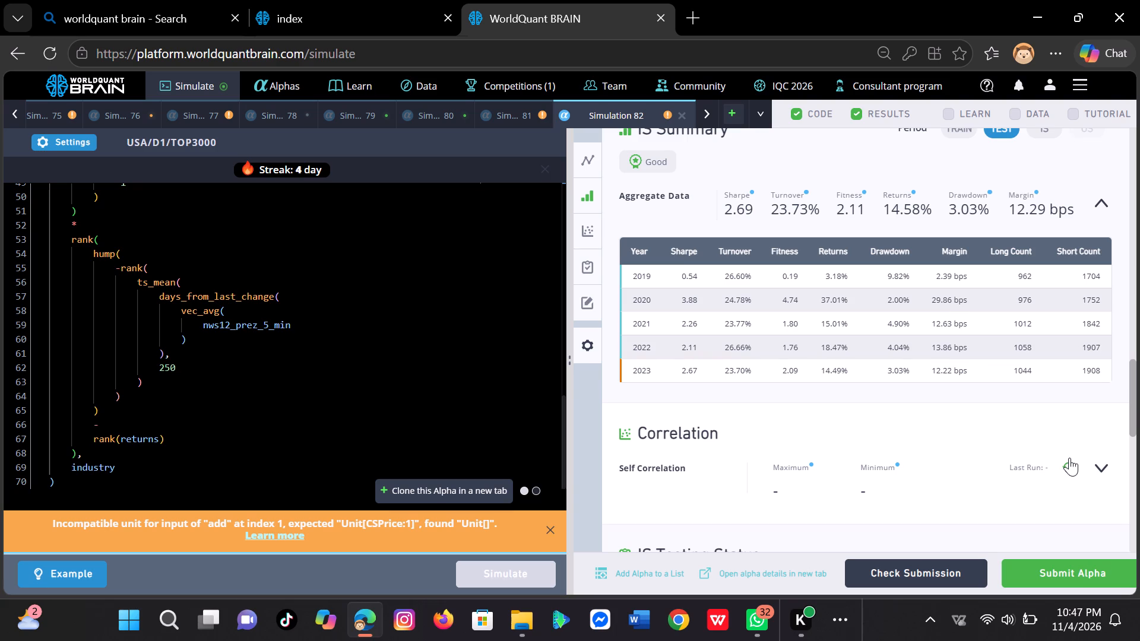
left_click(1072, 461)
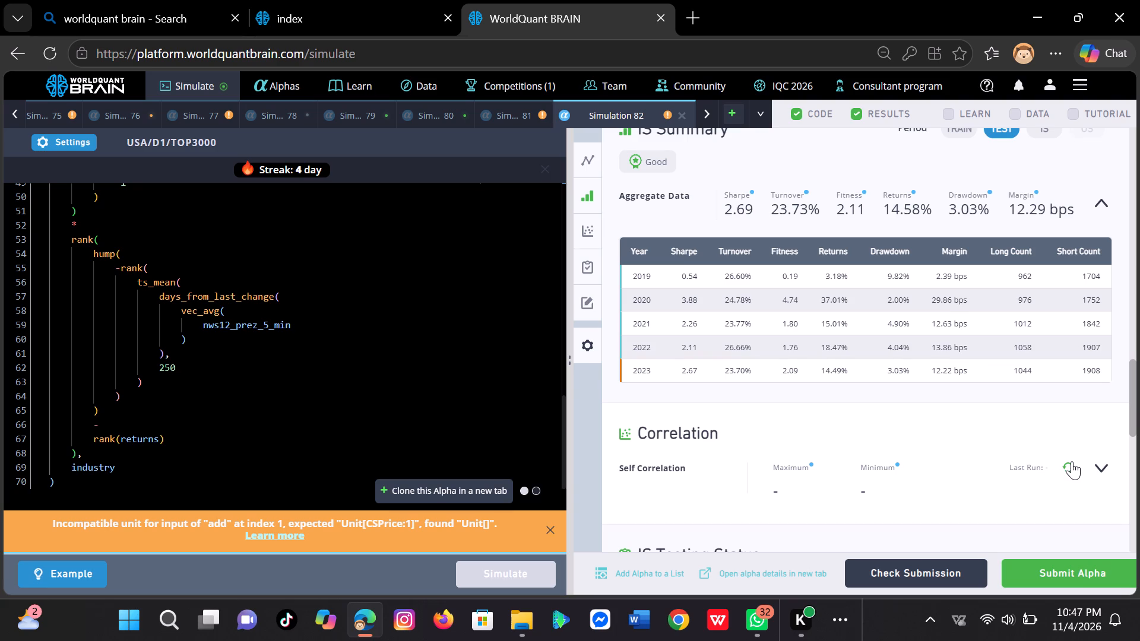
double_click(1075, 464)
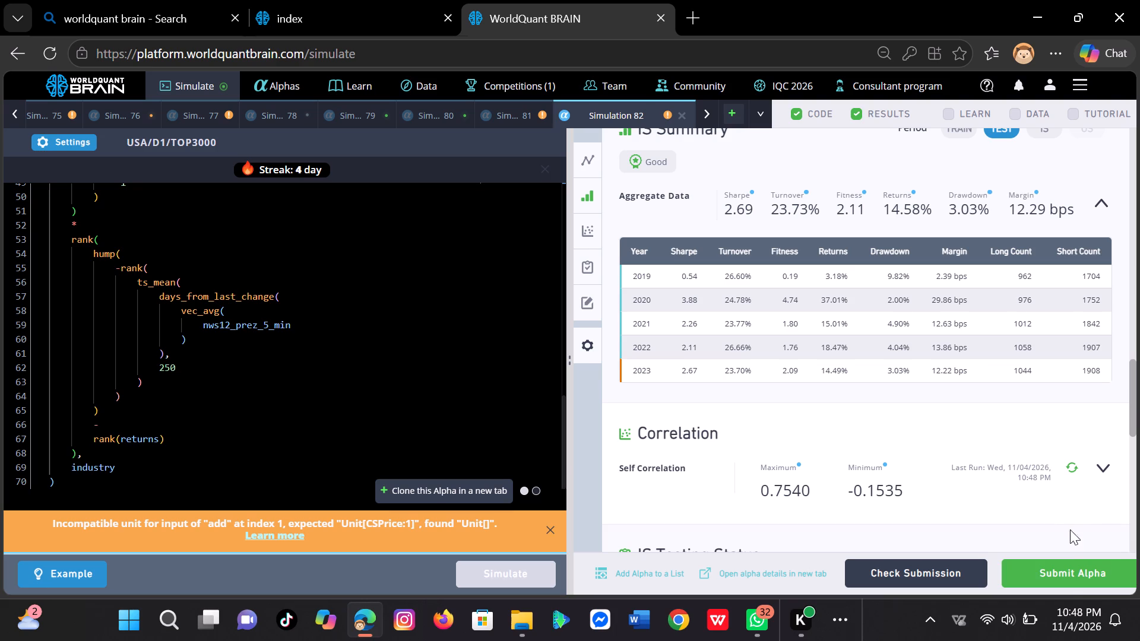
Try to submit the Simulation 82 alpha.
left_click(1068, 575)
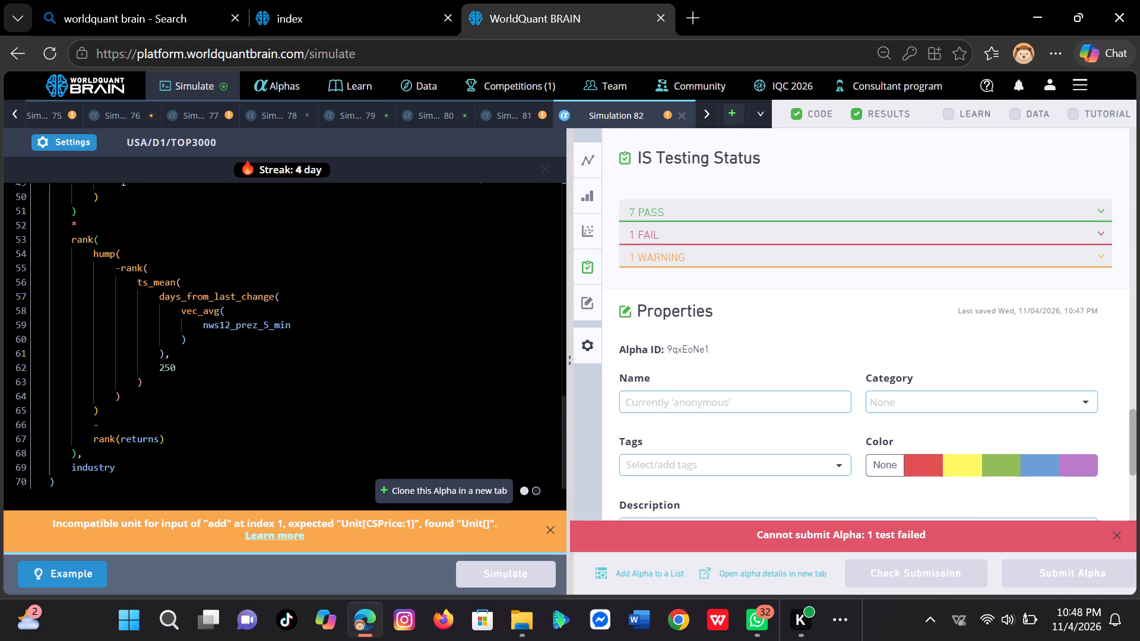
Clone the Simulation 82 alpha into a new simulation.
left_click(409, 491)
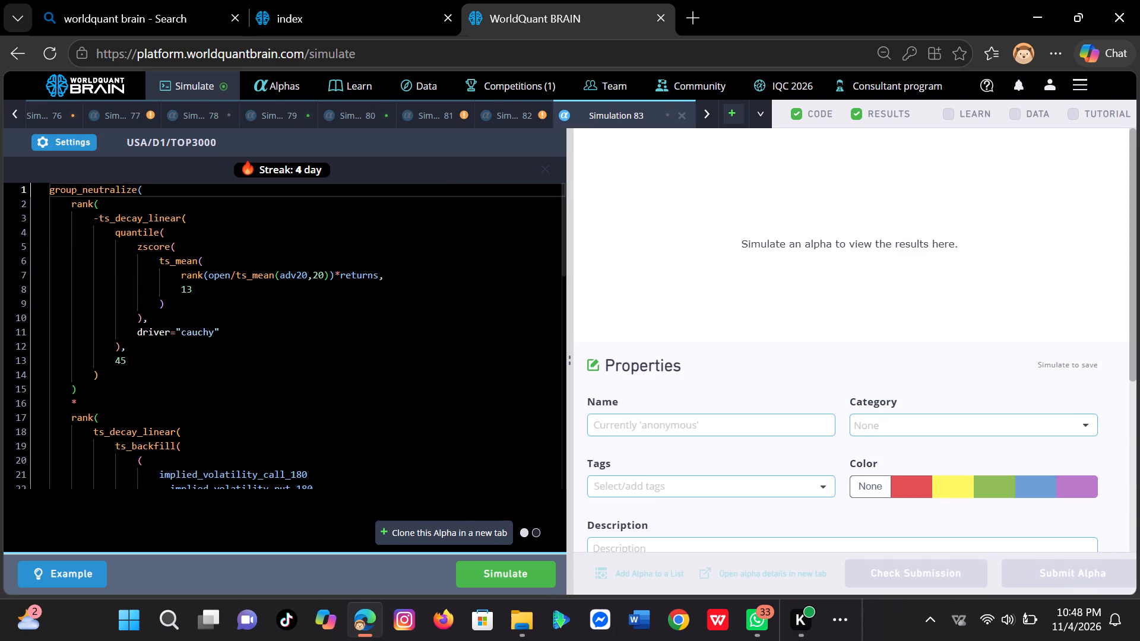
Set the cloned alpha's neutralization to Industry in its simulation settings and run the simulation.
left_click(80, 133)
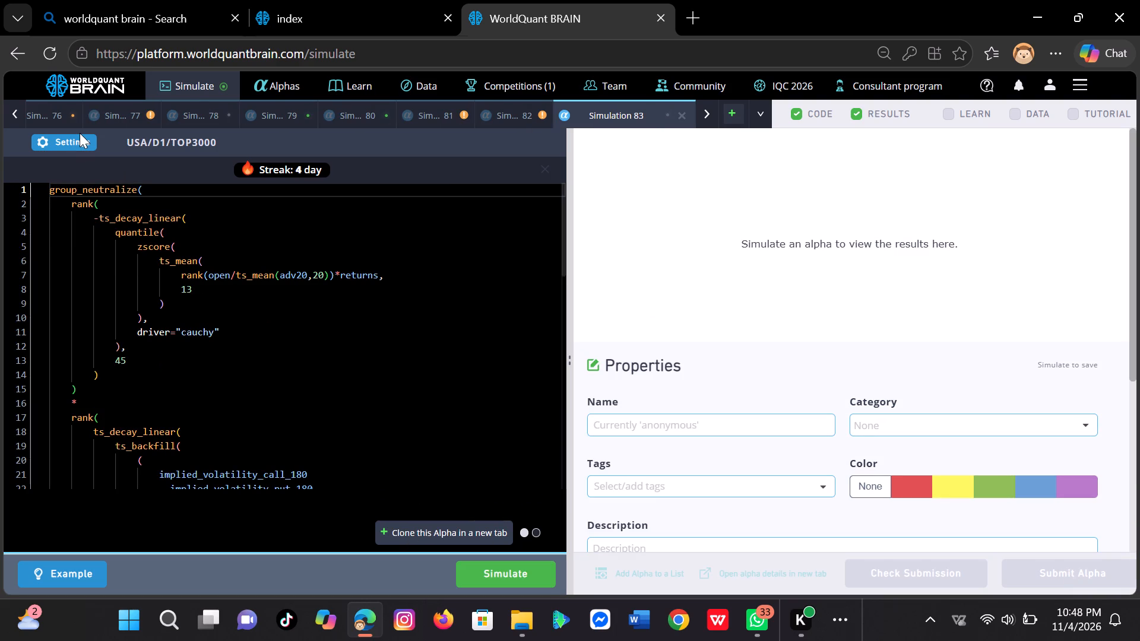
left_click(76, 135)
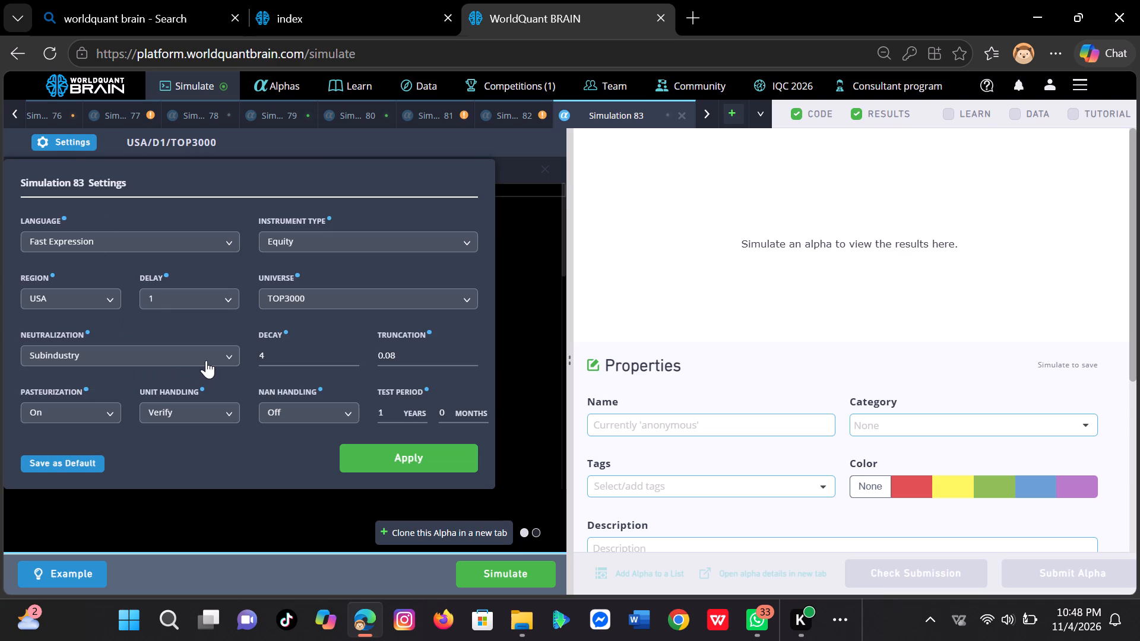
left_click(234, 352)
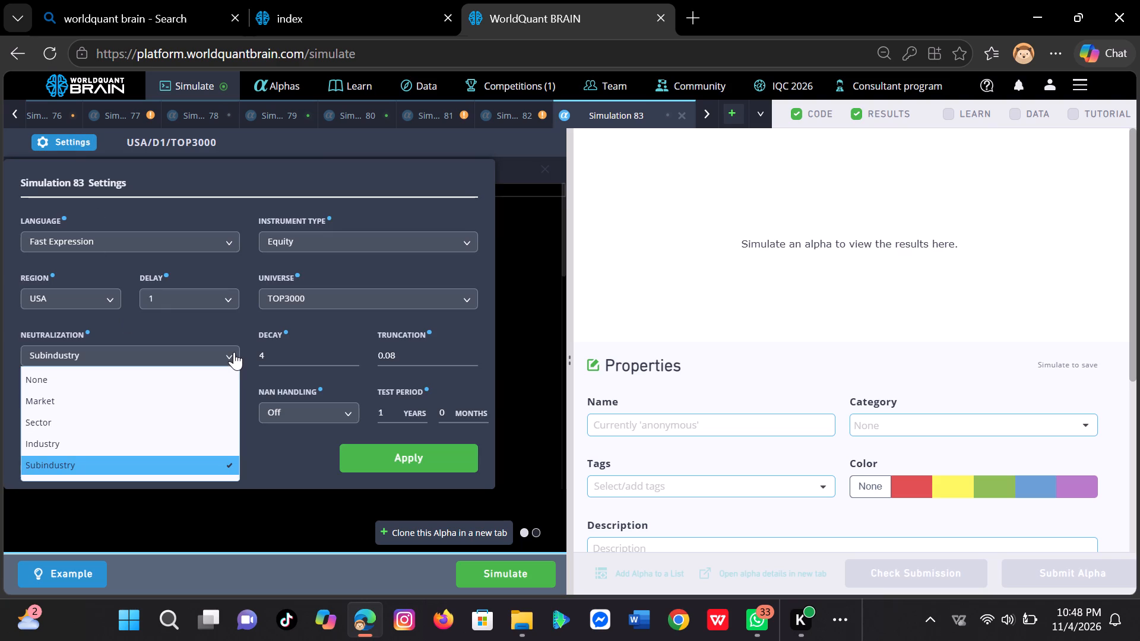
left_click(223, 436)
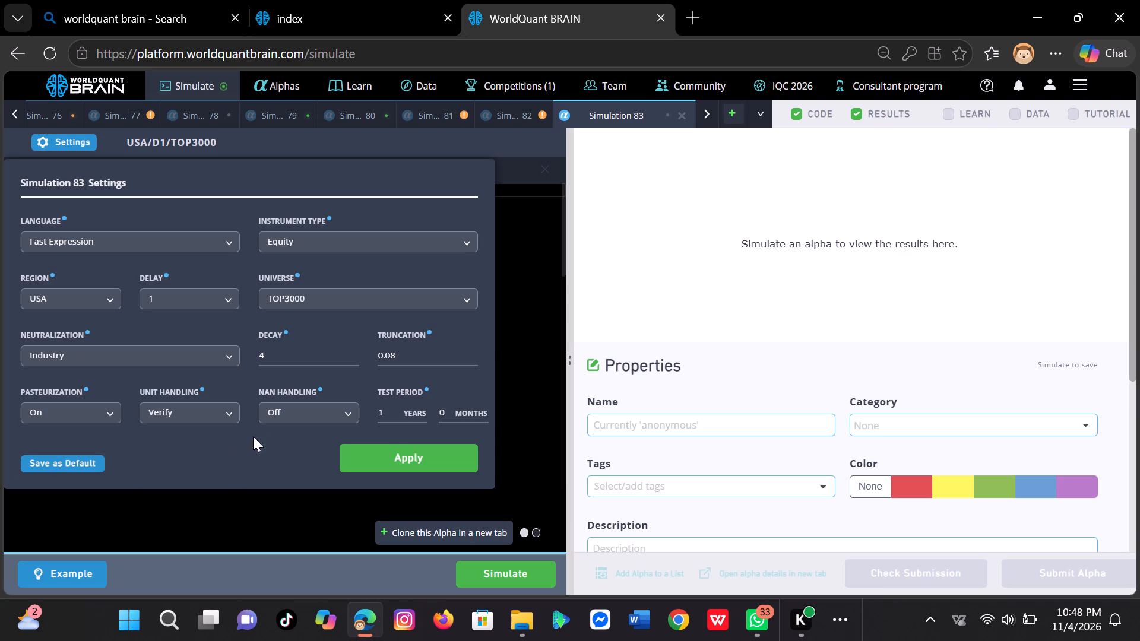
left_click(411, 452)
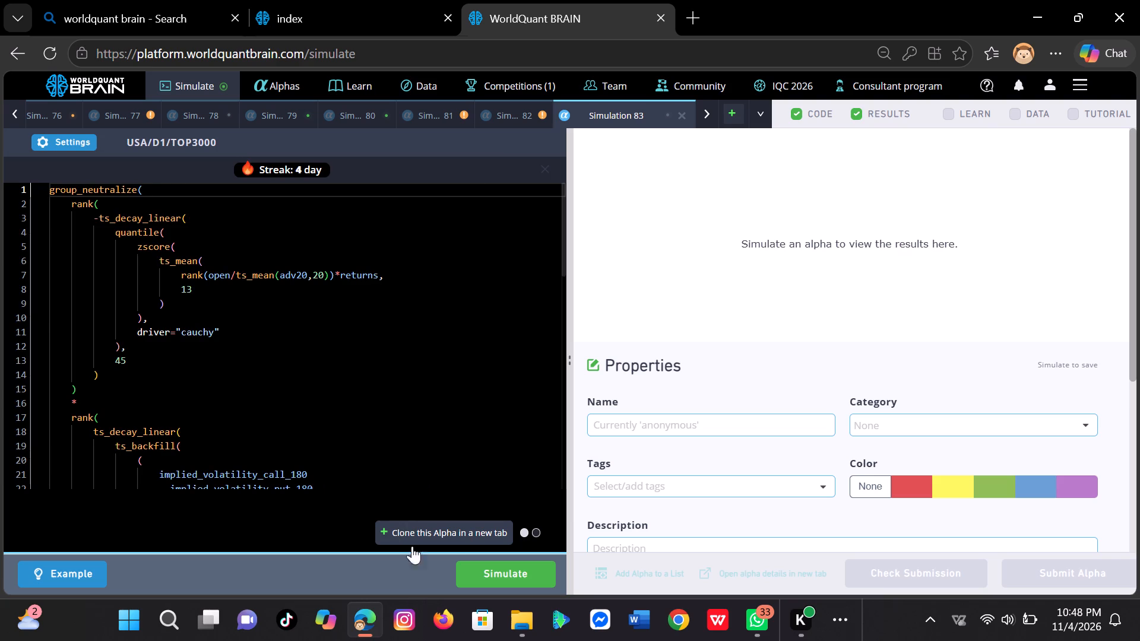
left_click(511, 573)
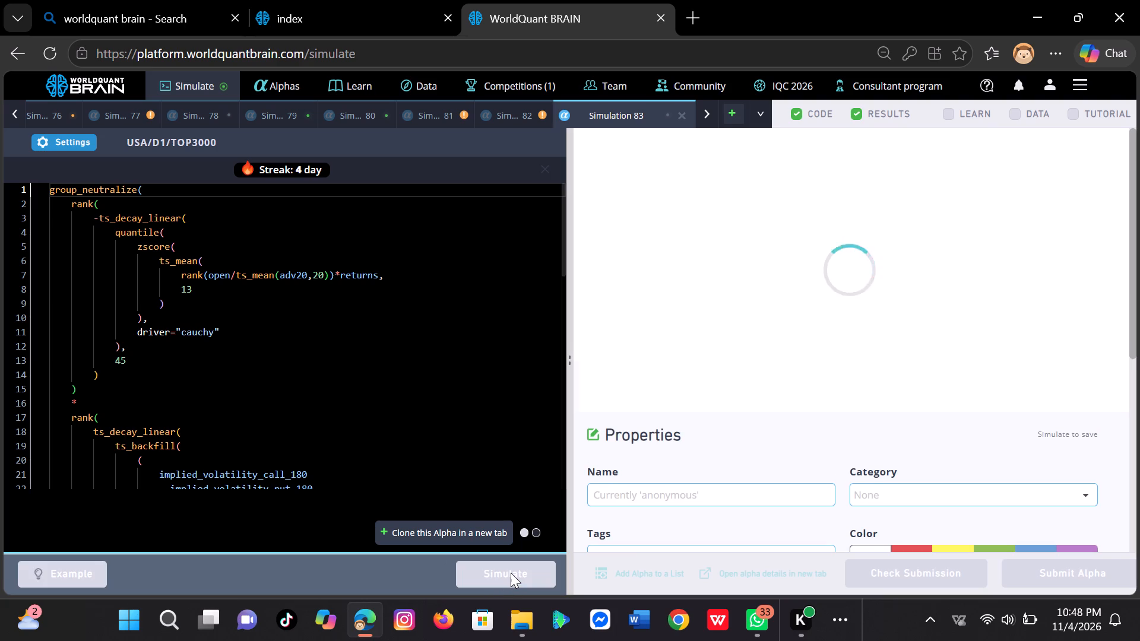
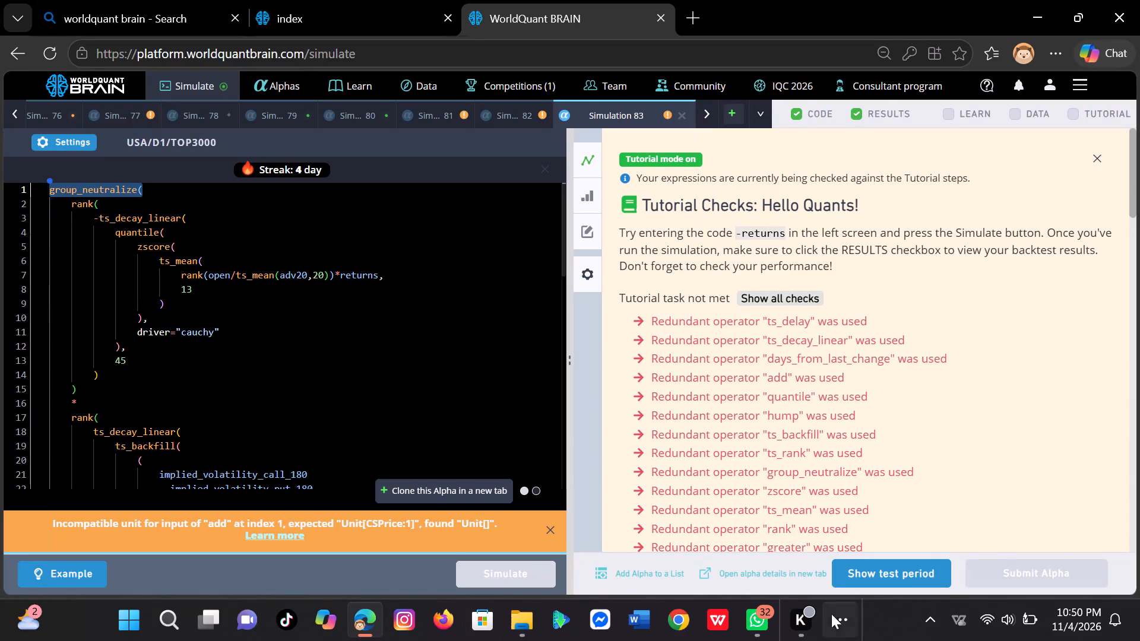
Show the test-period results for the Simulation 83 alpha and run its self-correlation check.
left_click(940, 566)
scroll(941, 464, "down", 1)
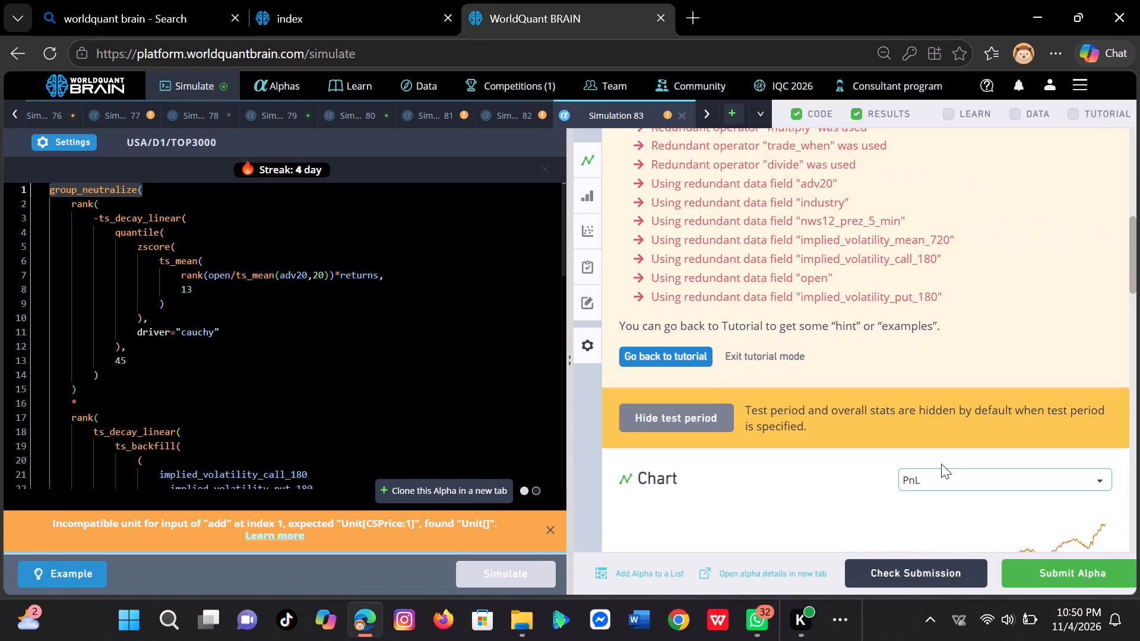
scroll(941, 464, "down", 2)
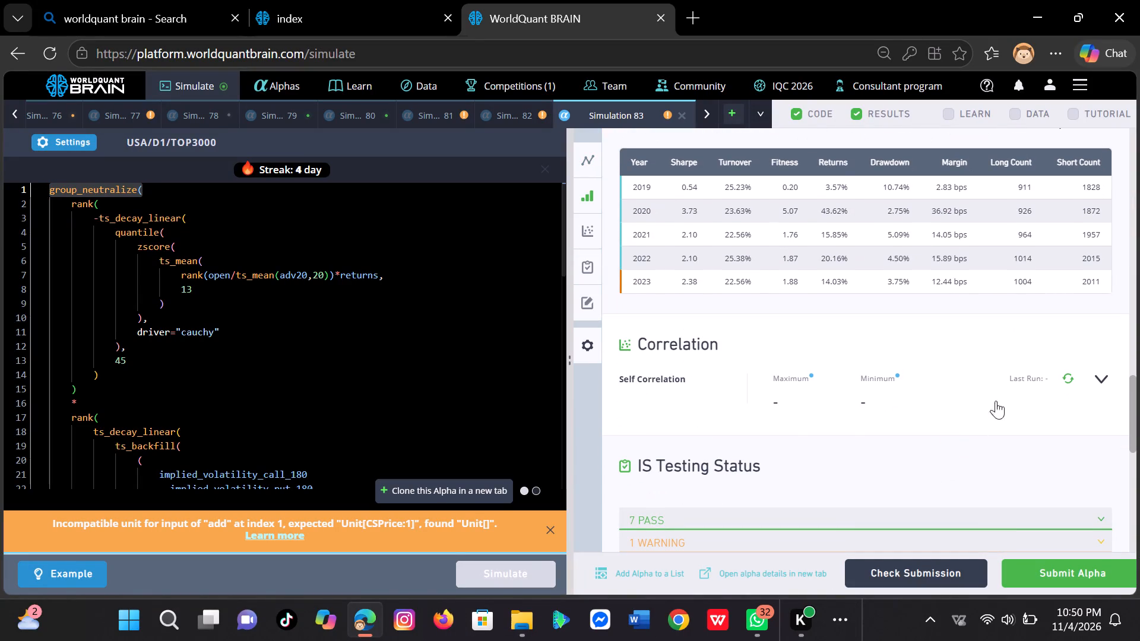
left_click(1072, 377)
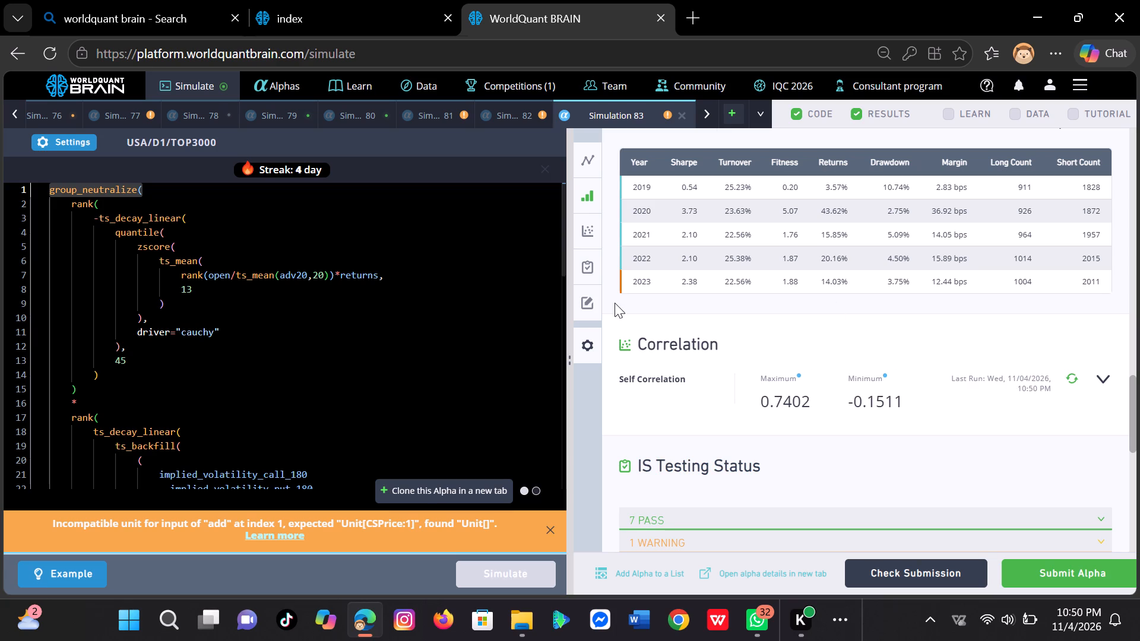
Clone the Simulation 83 alpha into a new simulation, and clone that copy into another one.
left_click(76, 138)
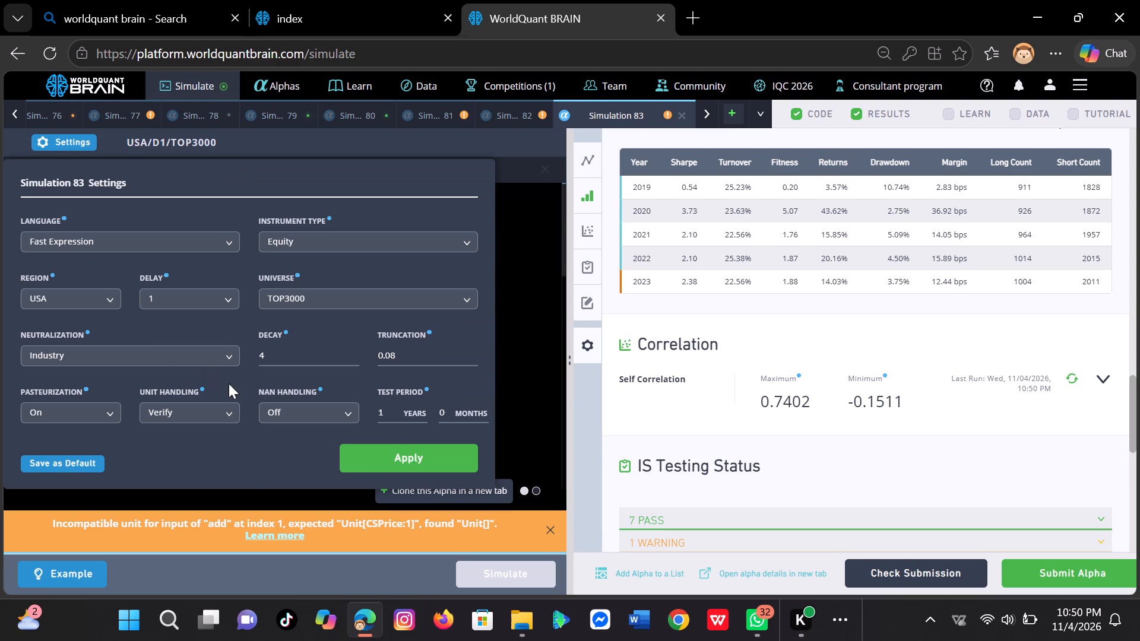
left_click(433, 494)
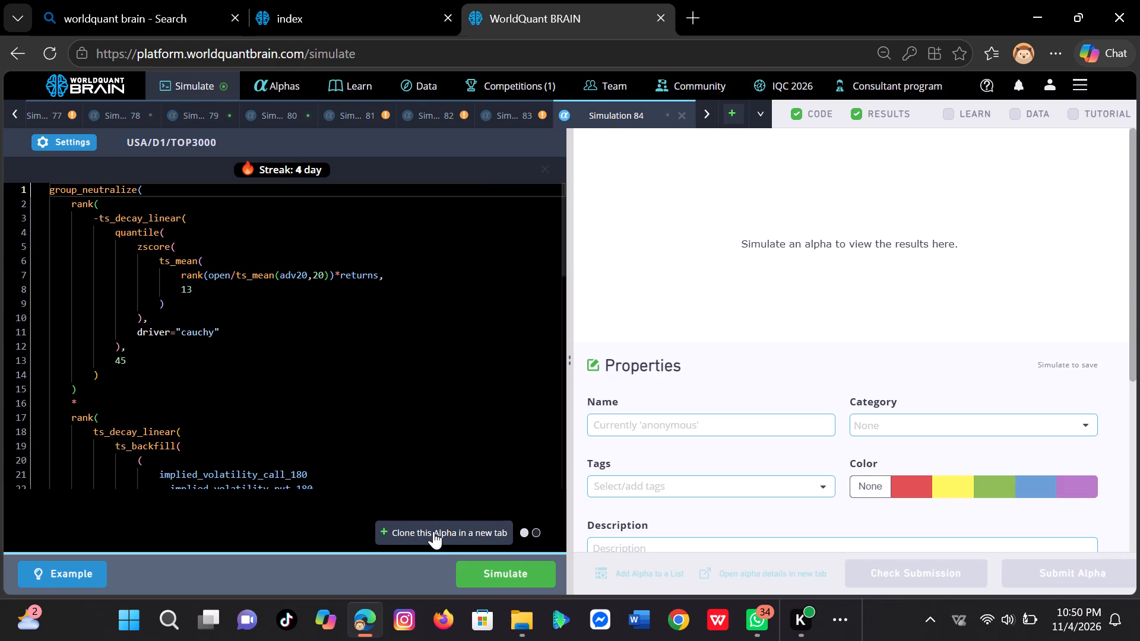
left_click(433, 529)
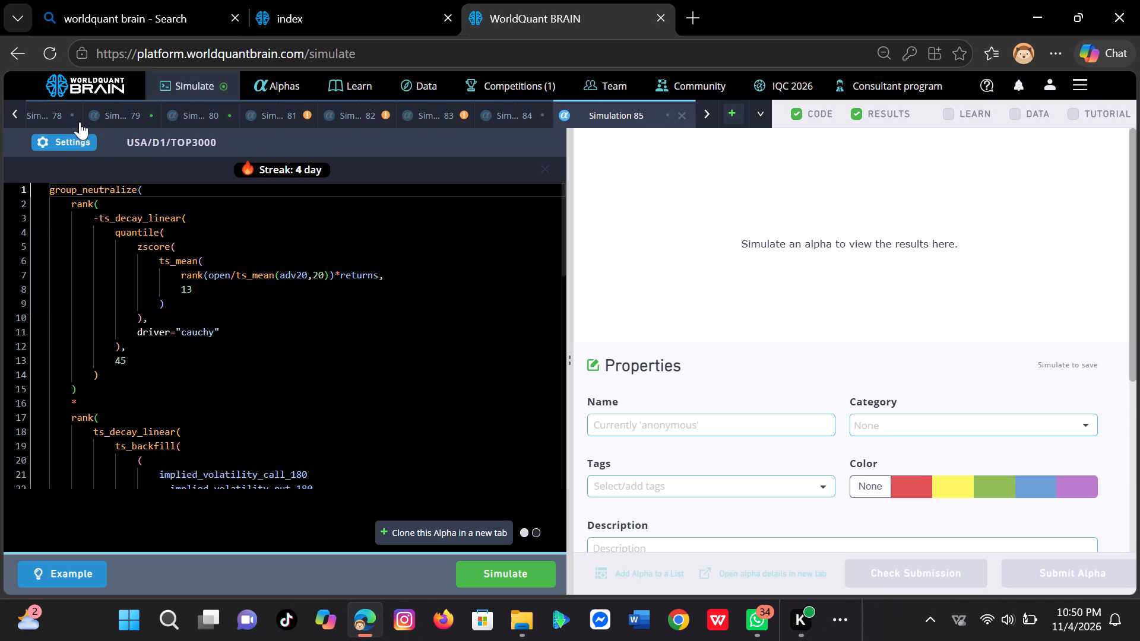
Set the newest clone's neutralization to Sector in its simulation settings and run the simulation.
left_click(79, 142)
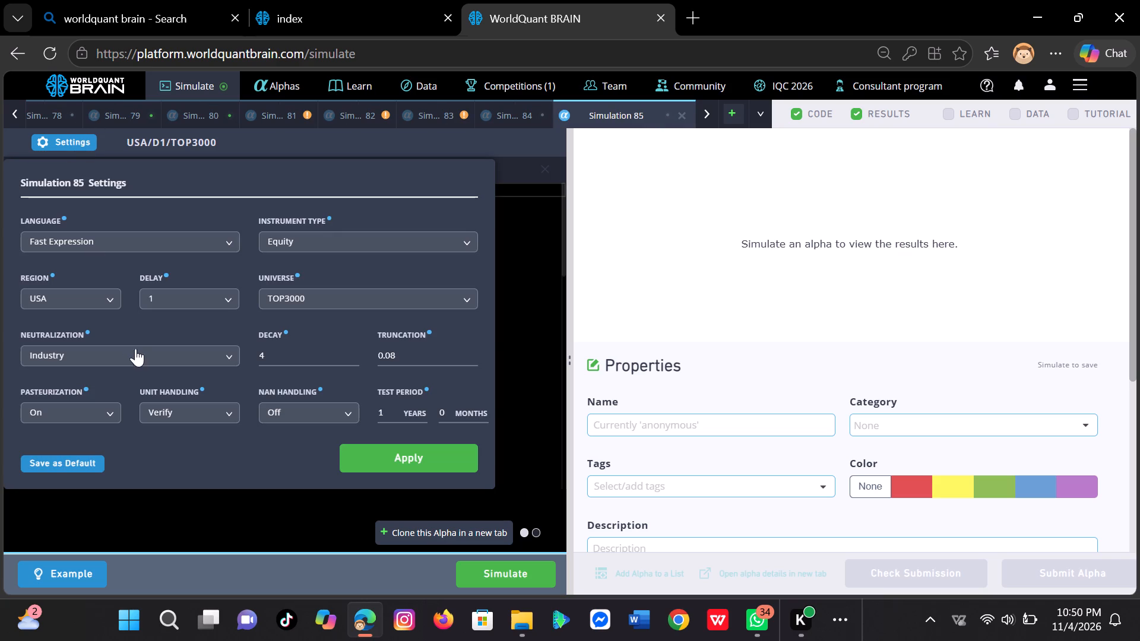
left_click(216, 351)
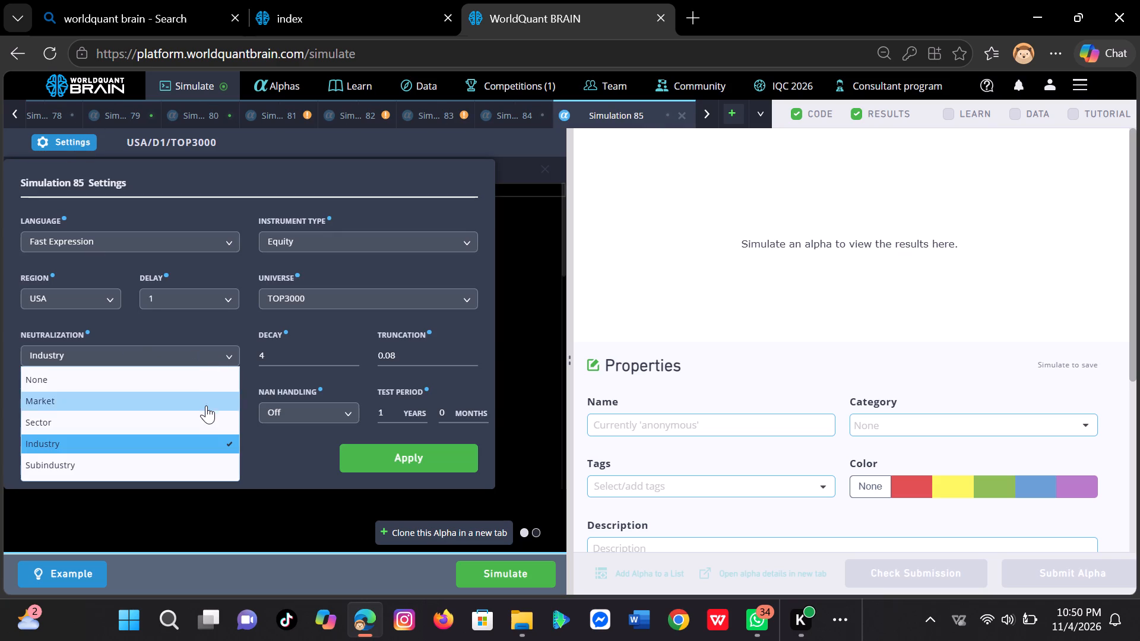
left_click(207, 415)
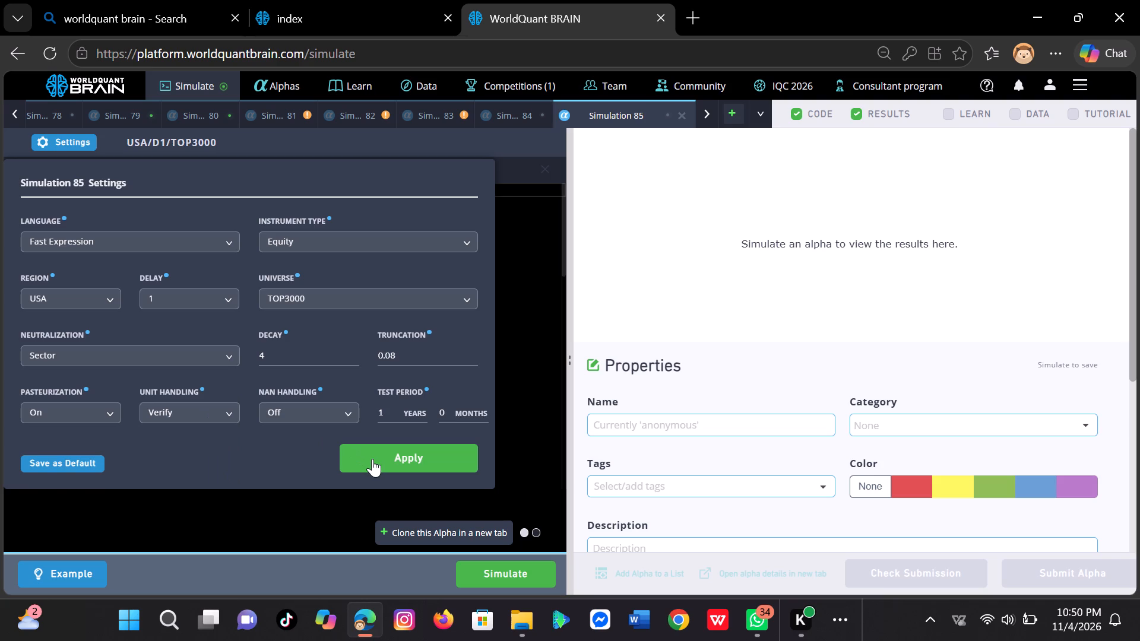
left_click(372, 459)
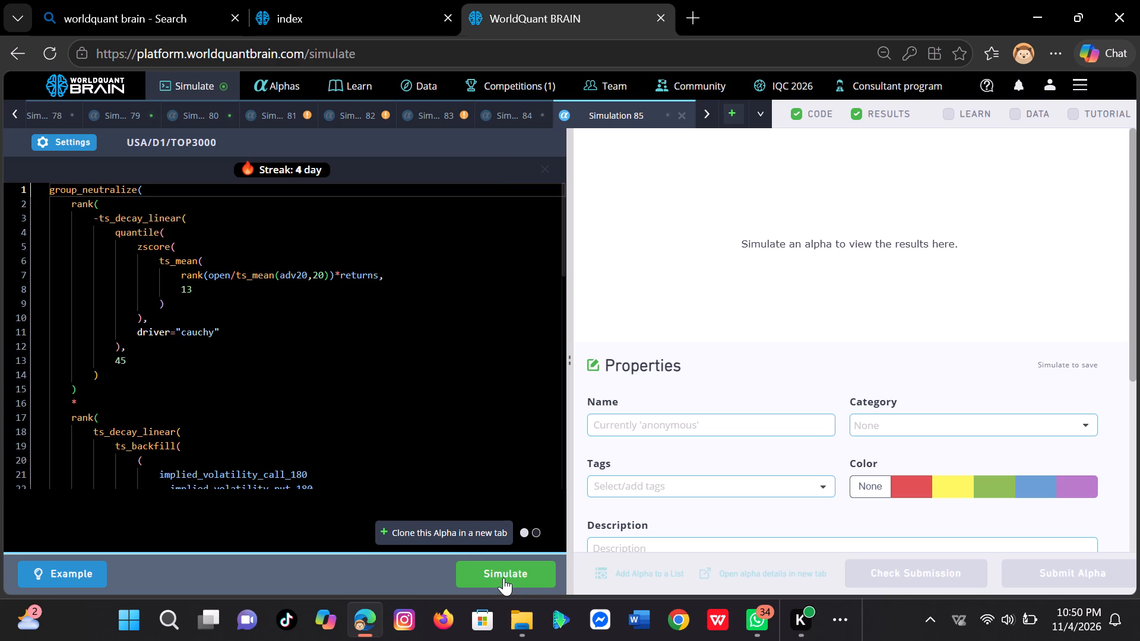
left_click(502, 570)
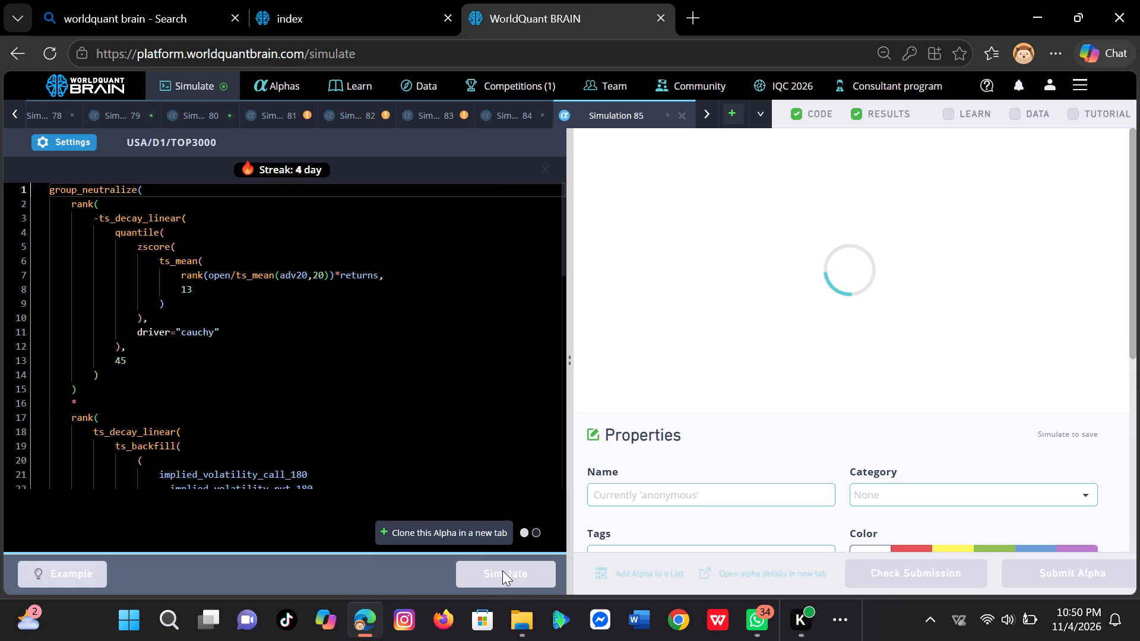
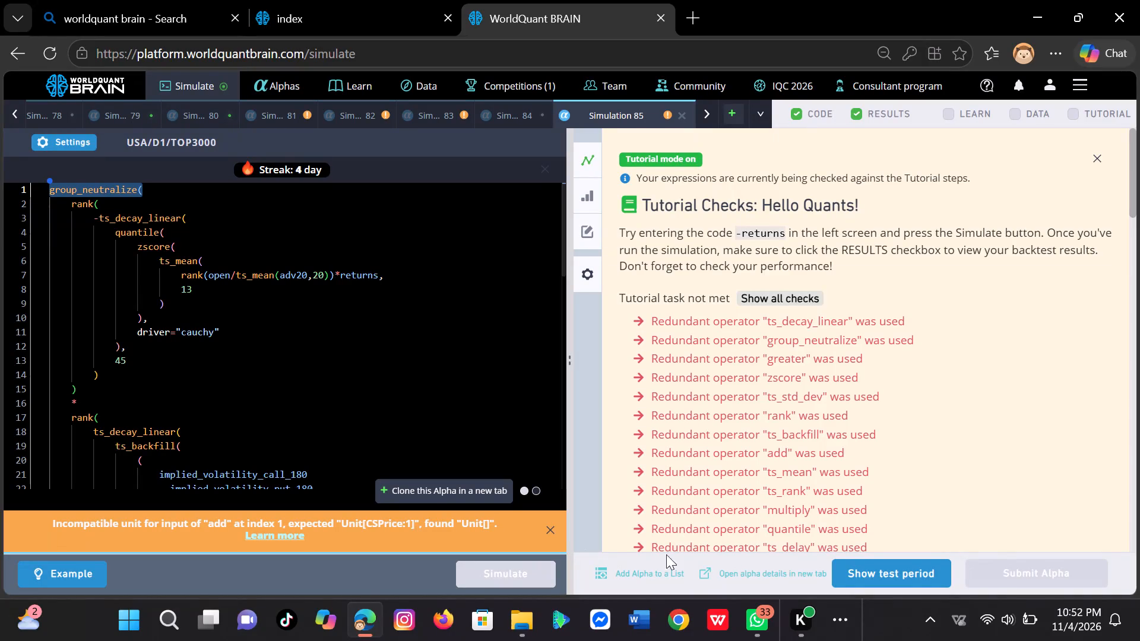
Show the test-period results for the Simulation 85 alpha and run its self-correlation check.
left_click(866, 569)
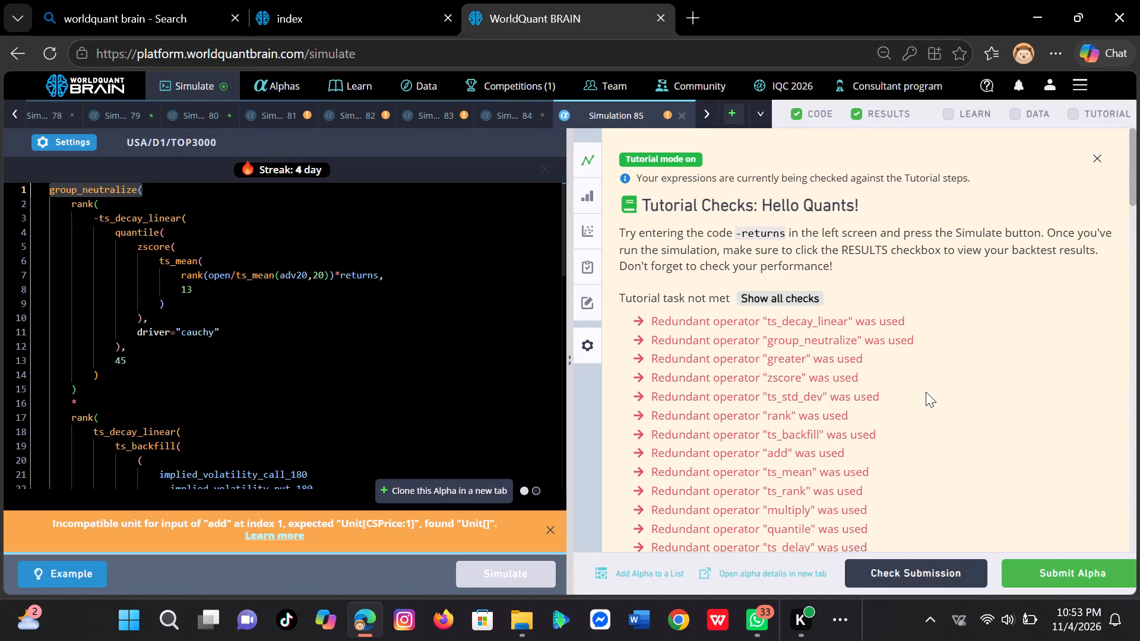
scroll(926, 392, "down", 3)
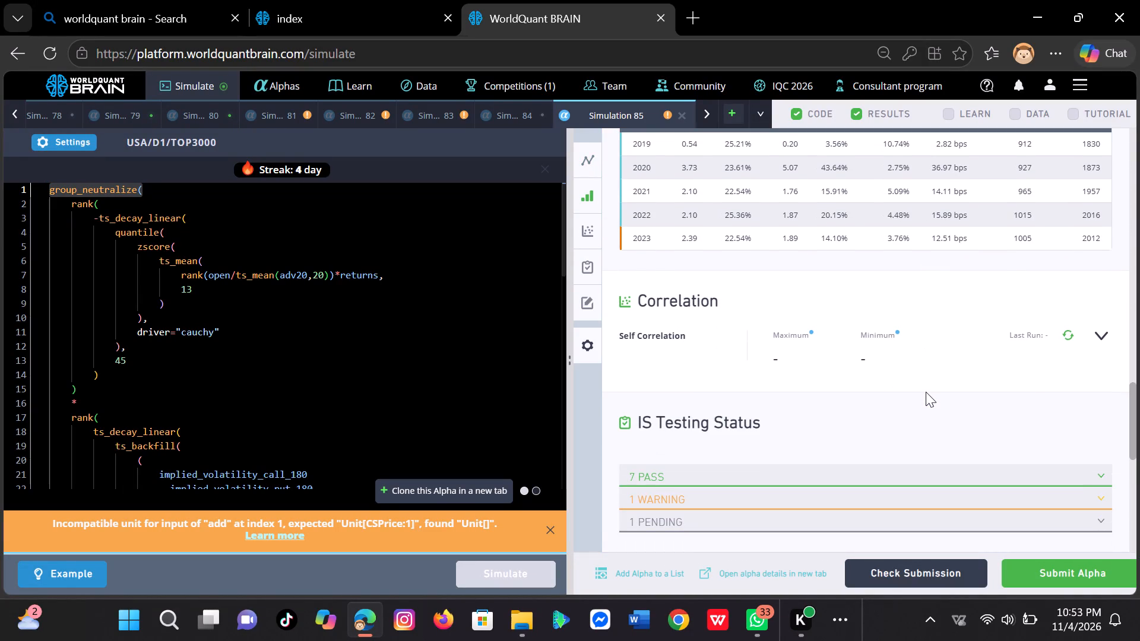
left_click(1068, 330)
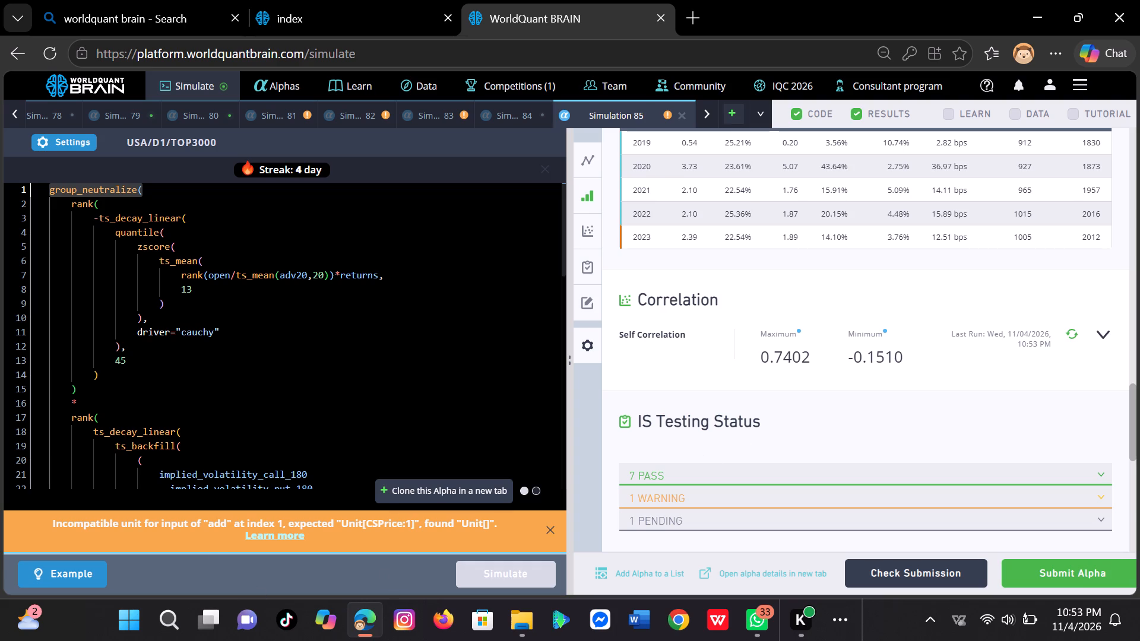
Set the decay to 0 in the Simulation 85 settings and apply the change.
left_click(84, 137)
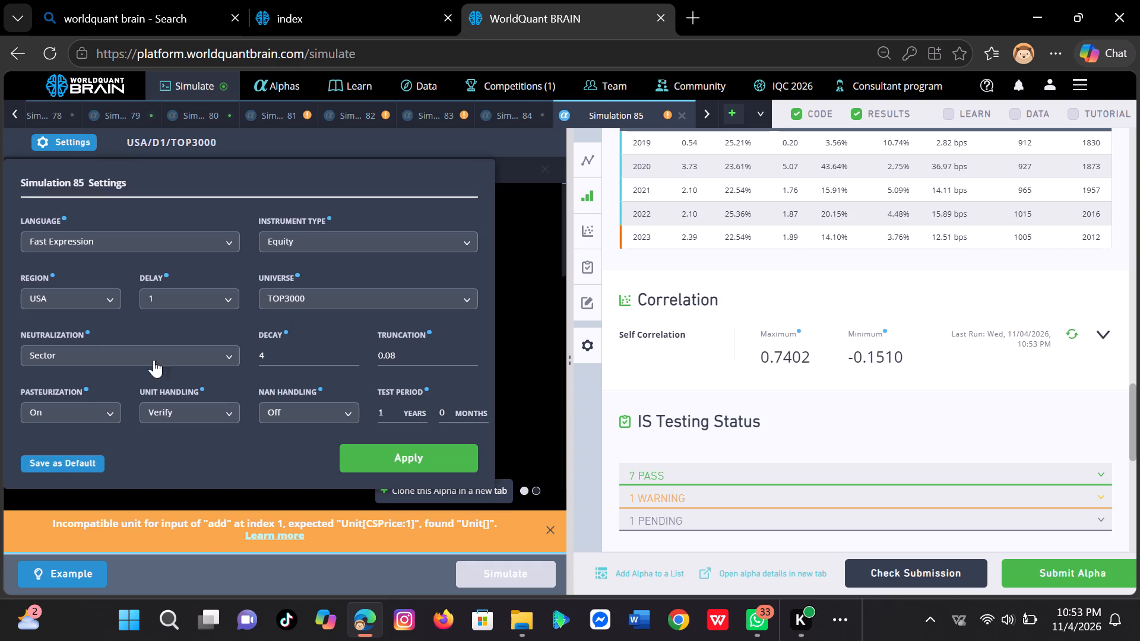
left_click(273, 356)
key("BackSpace")
key("0")
left_click(416, 455)
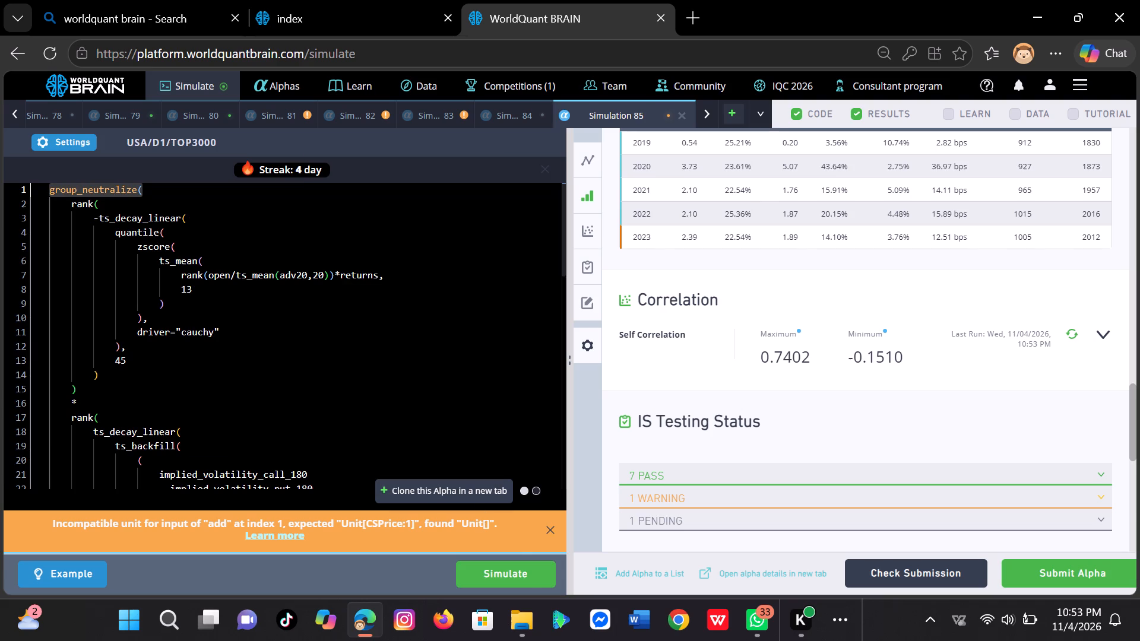
Clone the Simulation 85 alpha into a new simulation, apply its settings with Sector neutralization and decay 0, and run it.
left_click(479, 485)
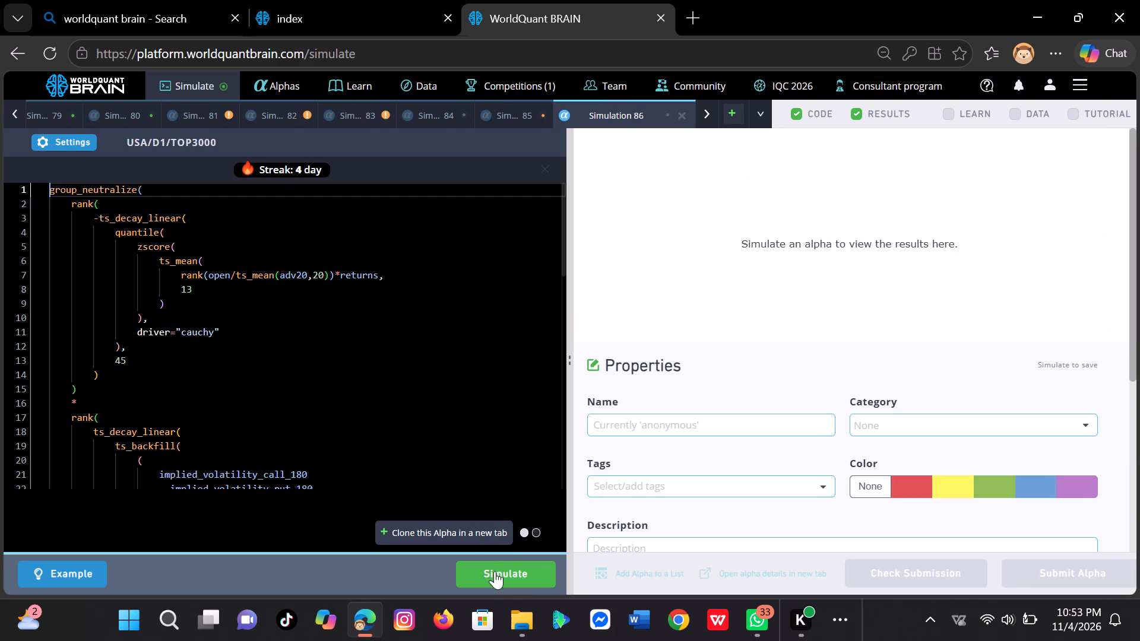
left_click(49, 134)
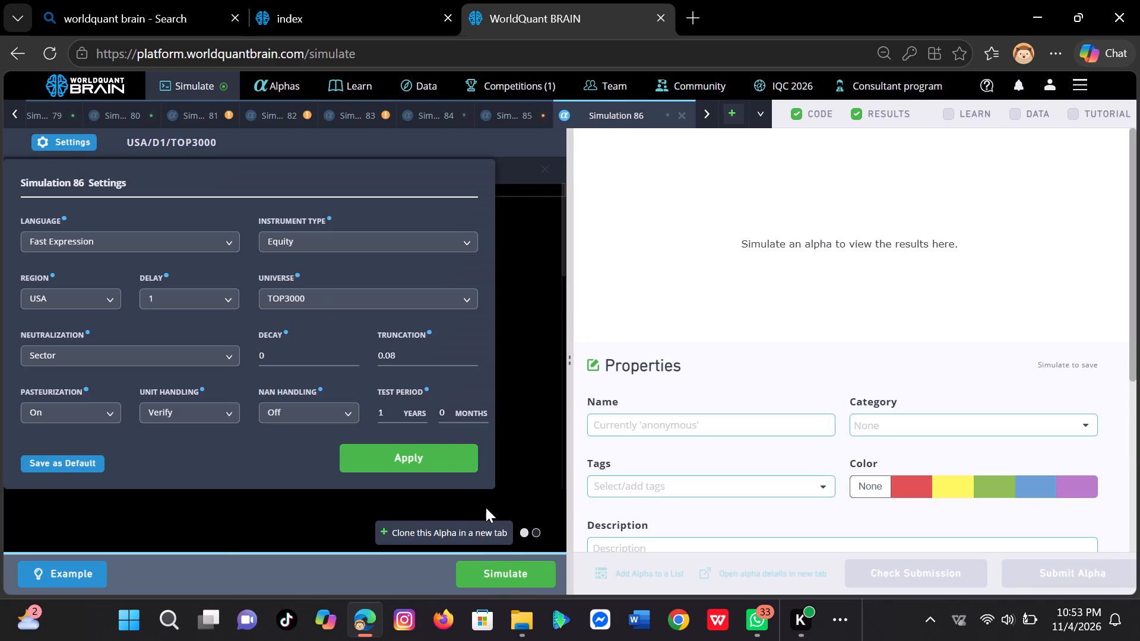
left_click(461, 459)
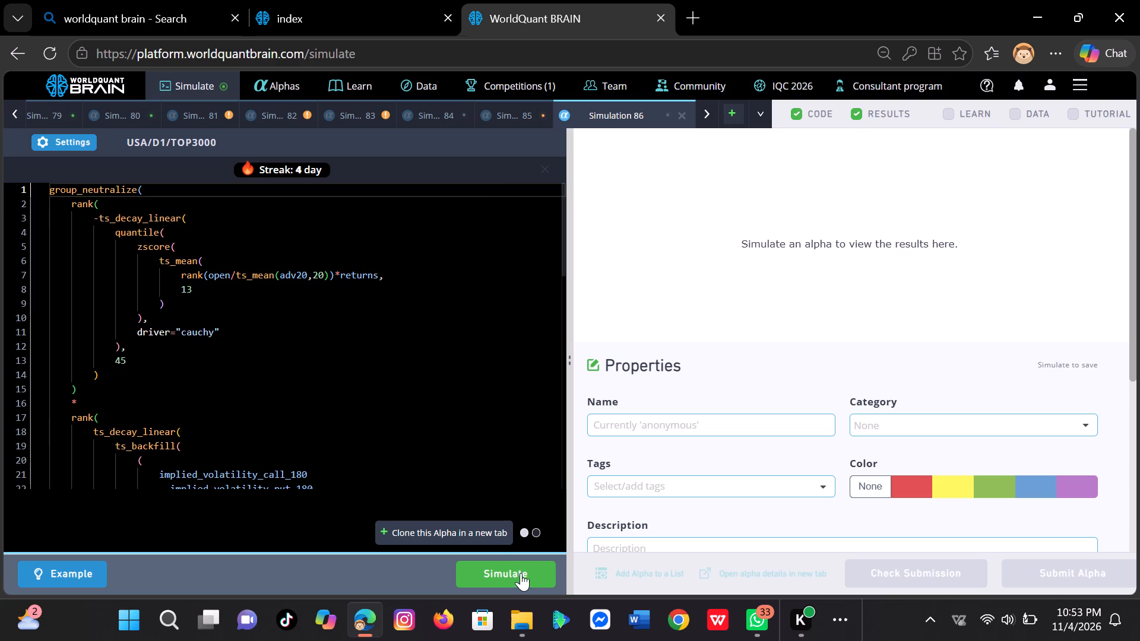
left_click(521, 573)
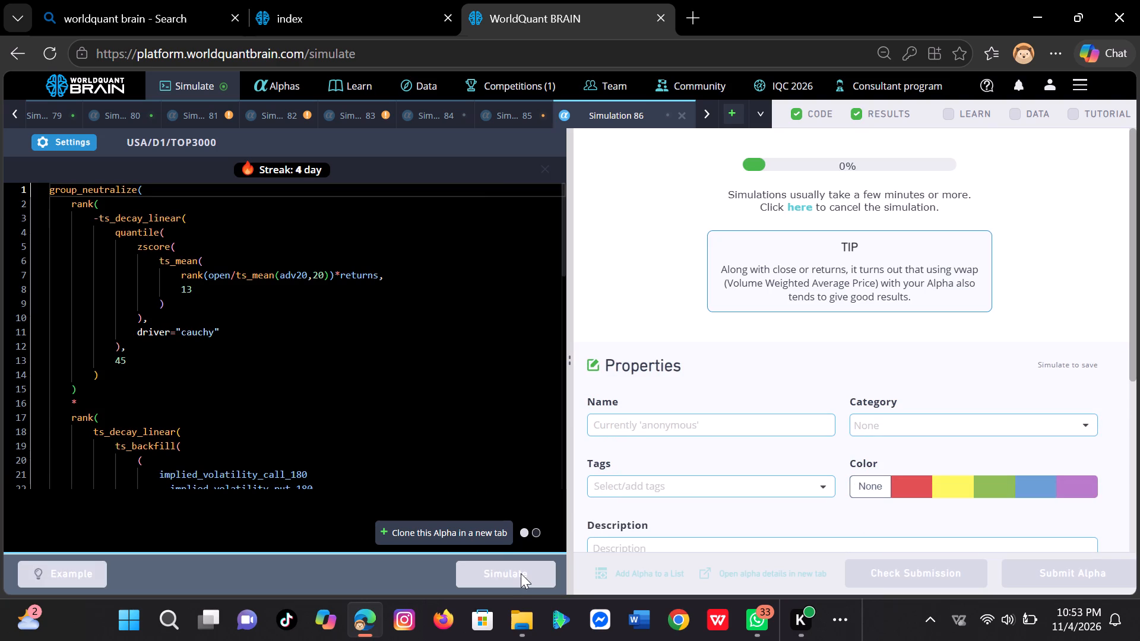
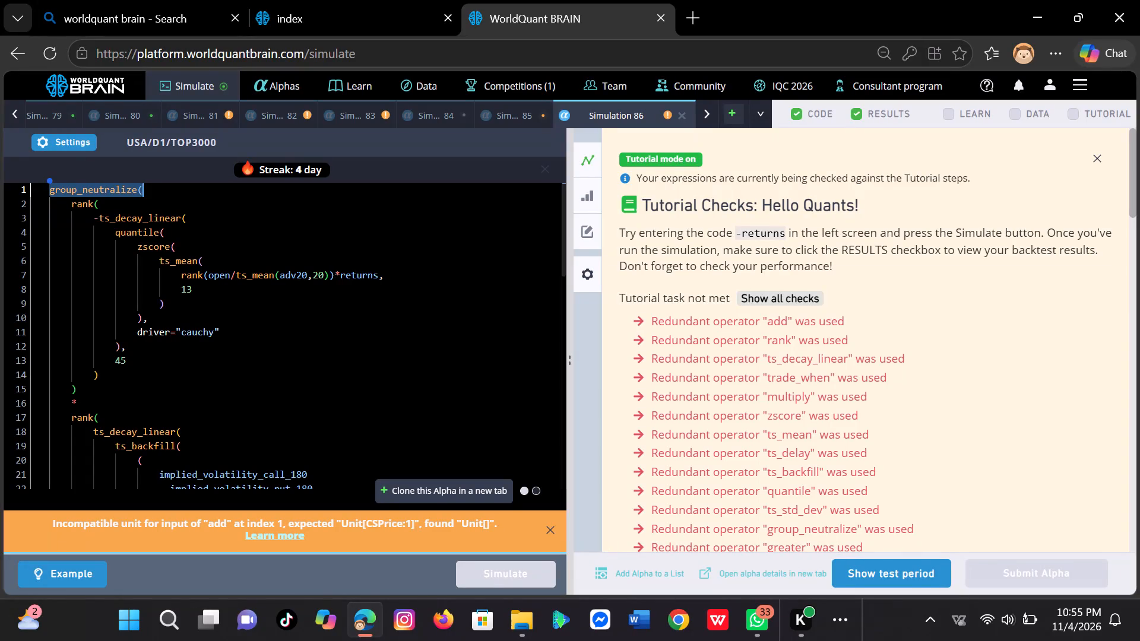
Show the test-period results for the Simulation 86 alpha and run its self-correlation check.
left_click(871, 571)
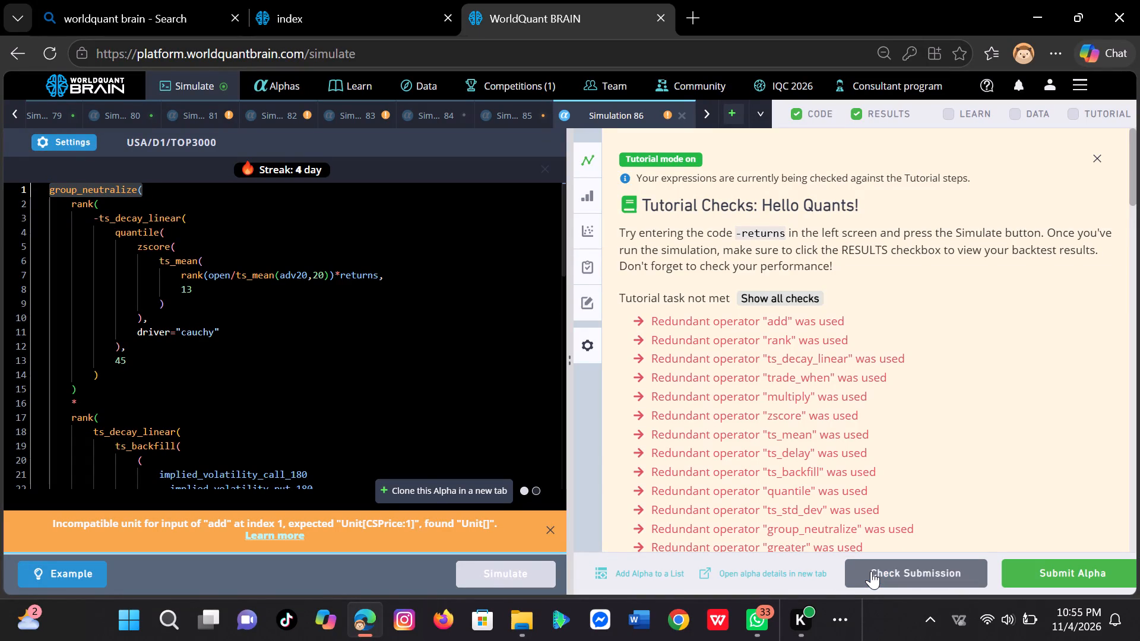
scroll(902, 504, "down", 1)
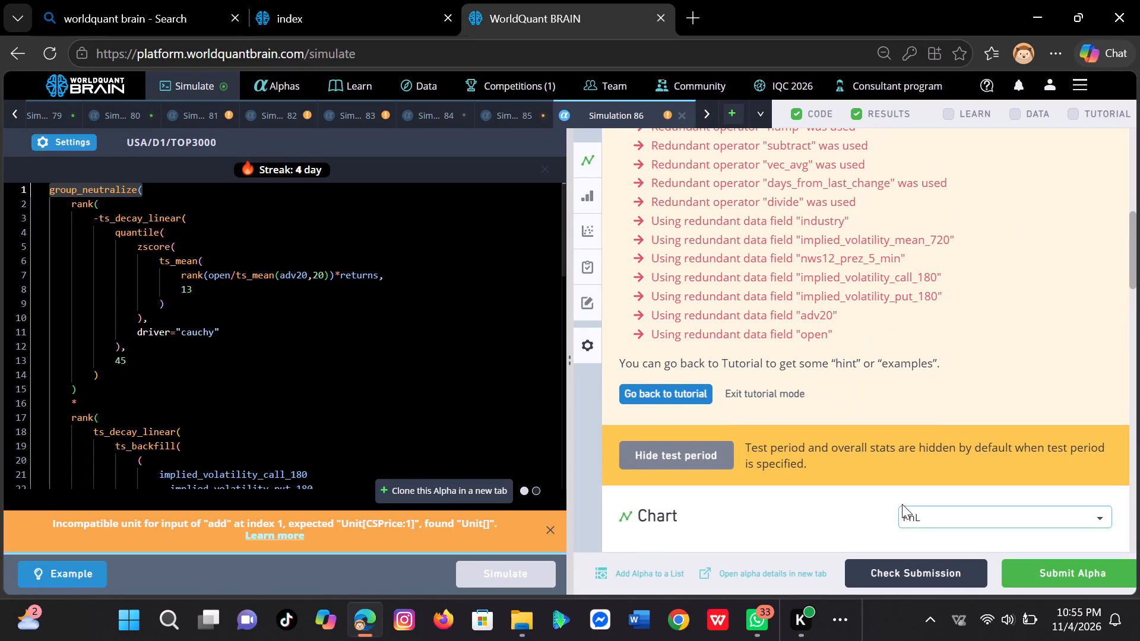
scroll(902, 504, "down", 2)
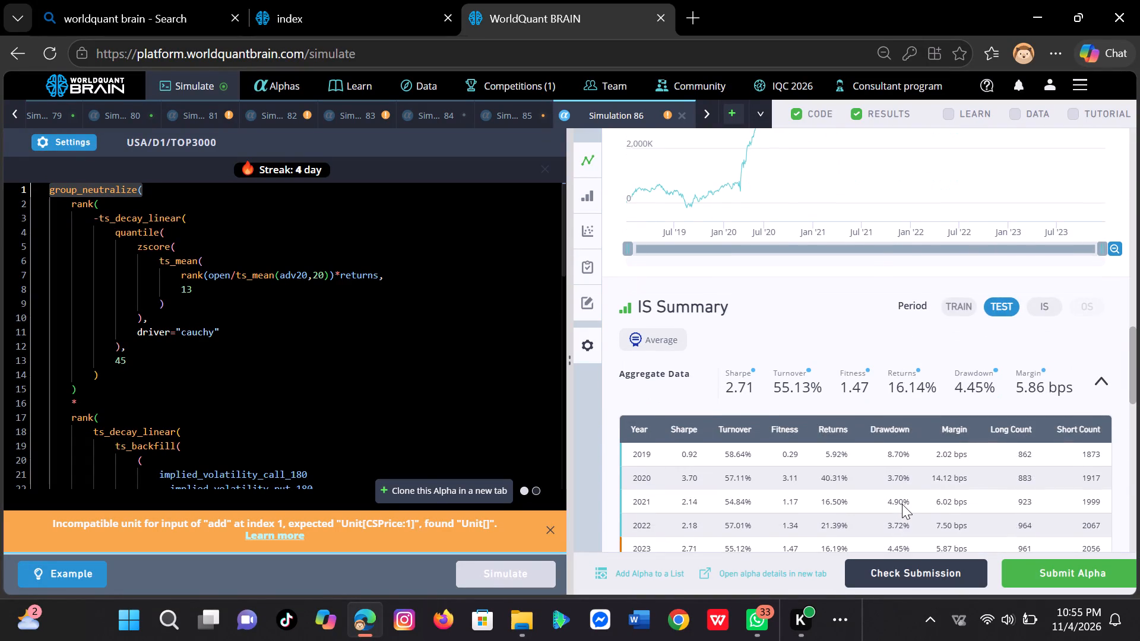
scroll(902, 504, "down", 1)
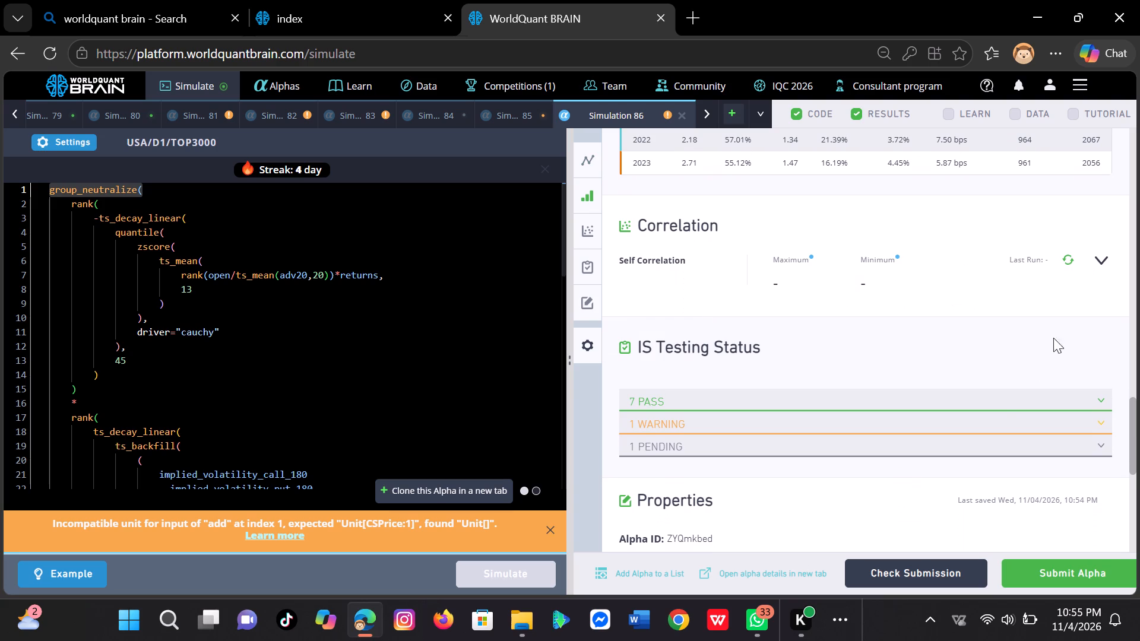
left_click(1072, 263)
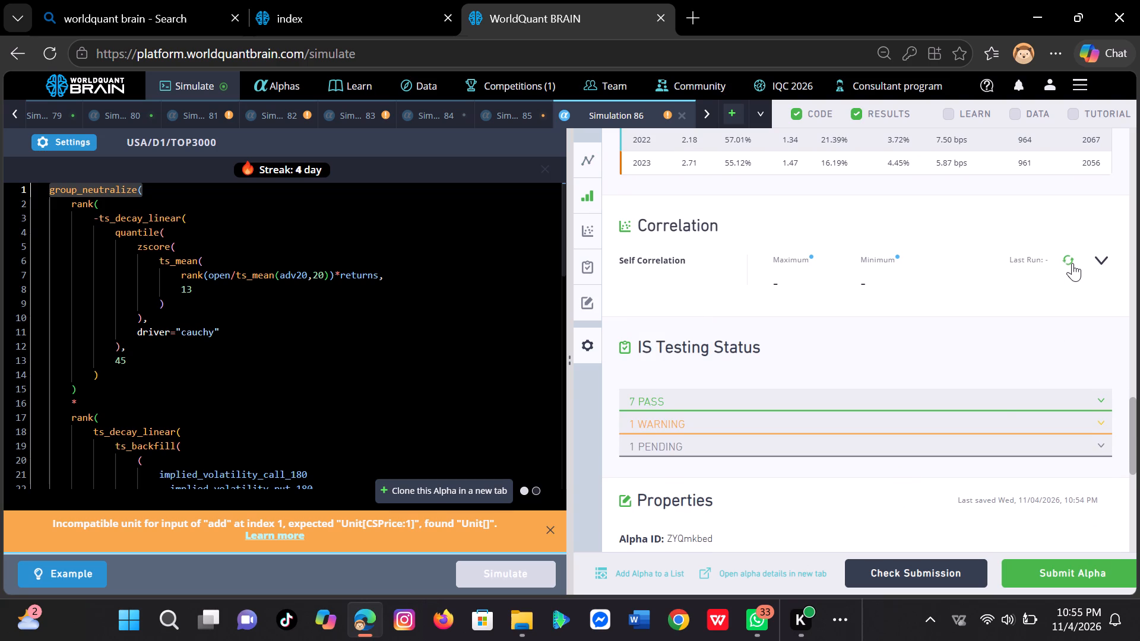
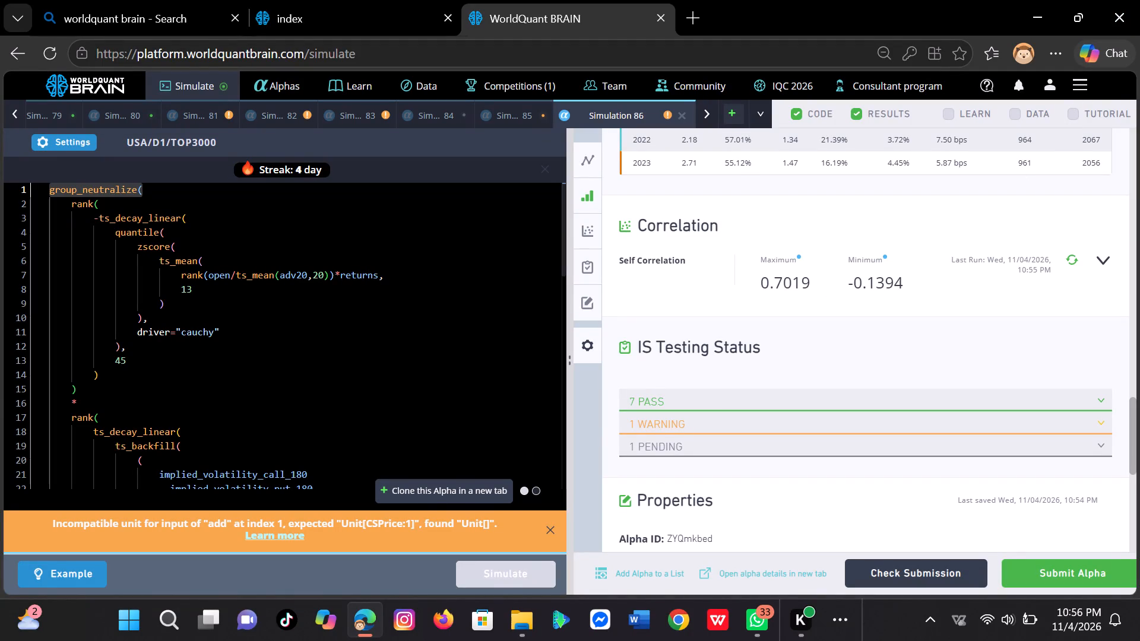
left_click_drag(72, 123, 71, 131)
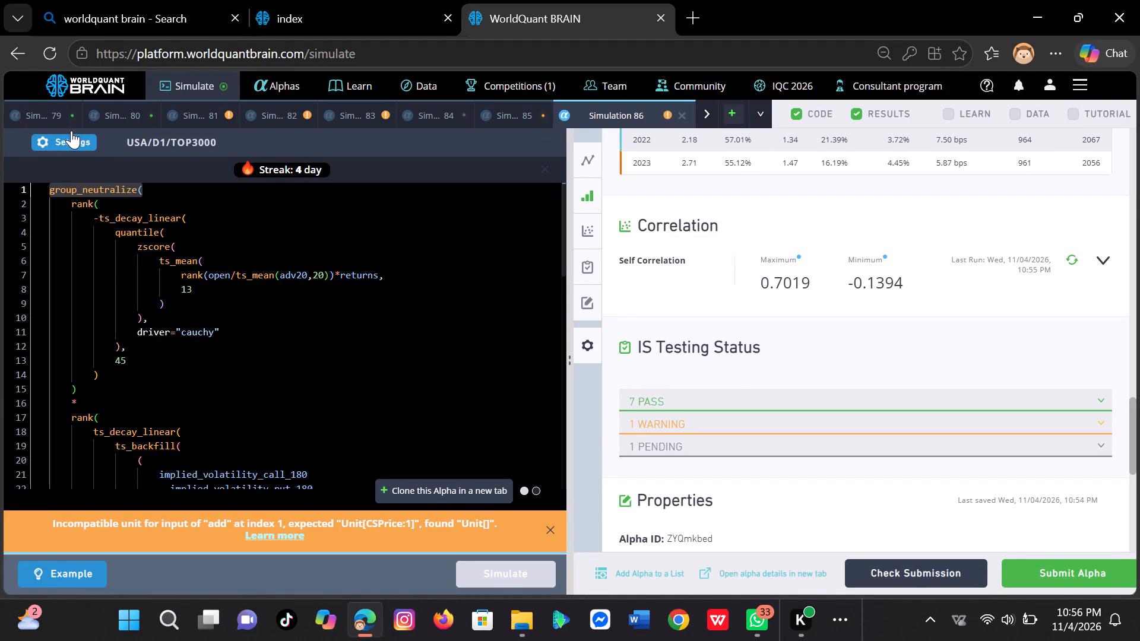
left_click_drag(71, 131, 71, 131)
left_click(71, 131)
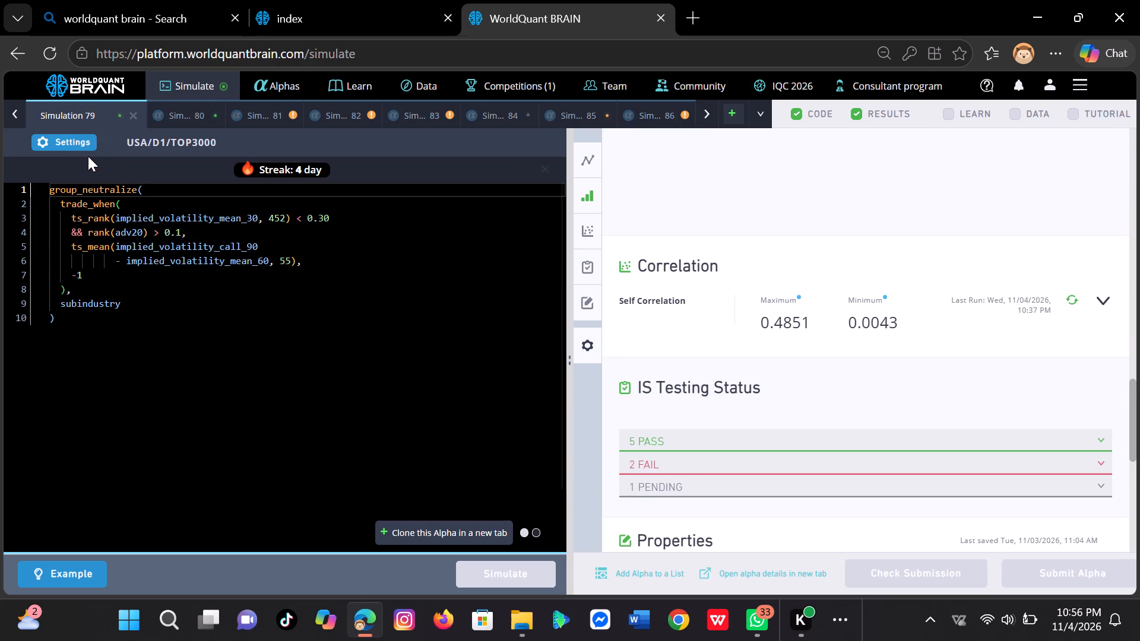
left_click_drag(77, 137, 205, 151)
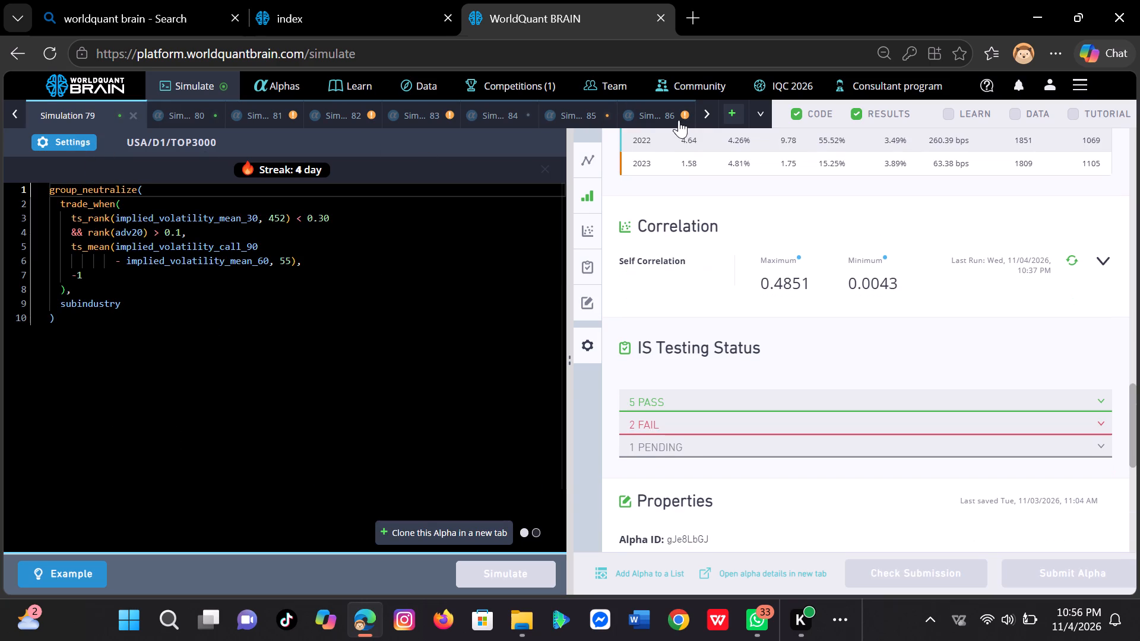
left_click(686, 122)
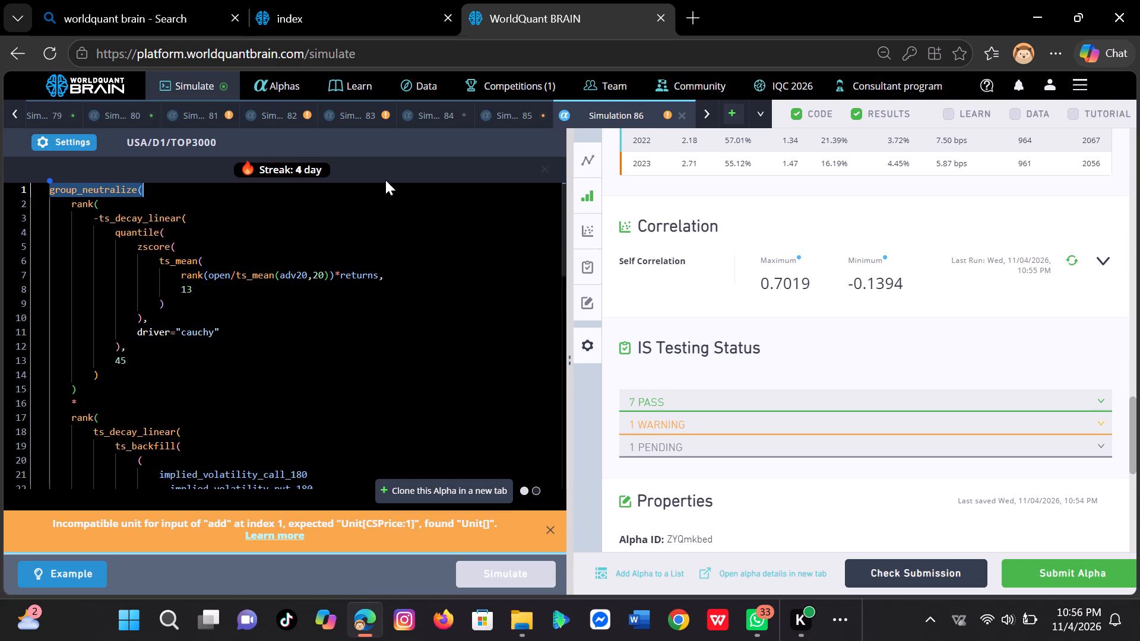
Set the Simulation 86 test period to 0 years, apply the settings and rerun the simulation.
left_click(72, 141)
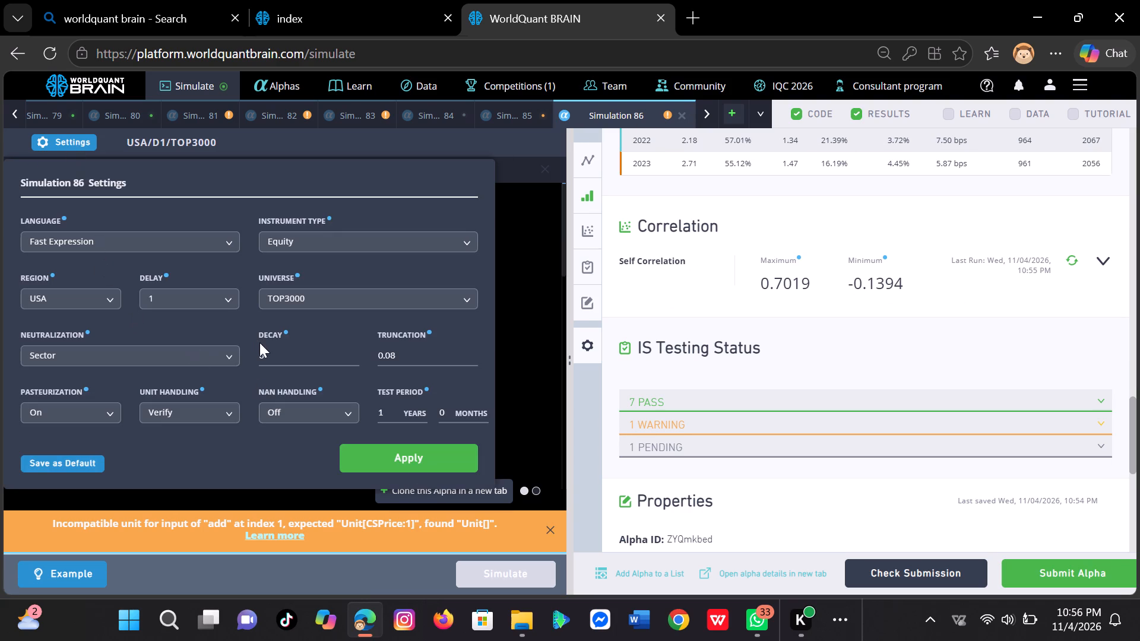
left_click(391, 408)
key("BackSpace")
key("0")
left_click(409, 450)
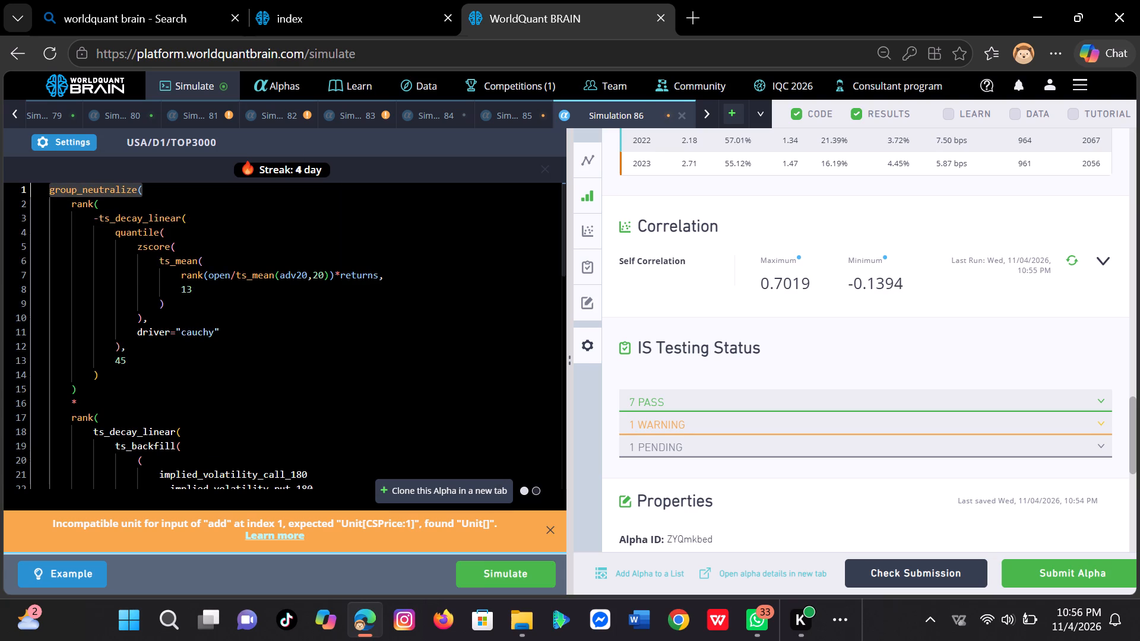
left_click(490, 566)
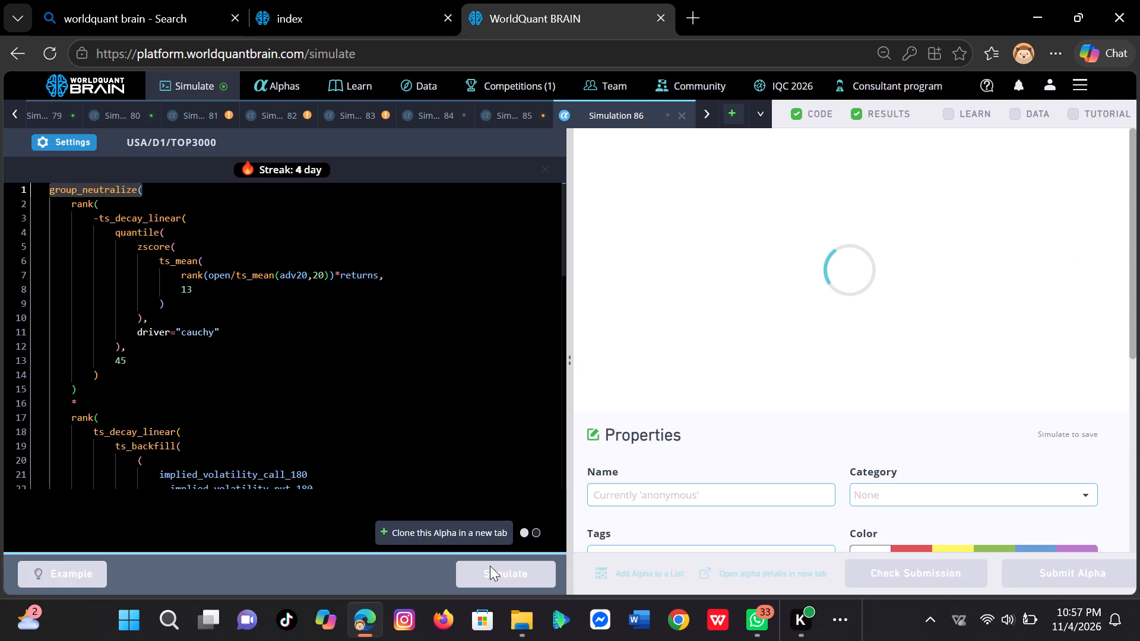
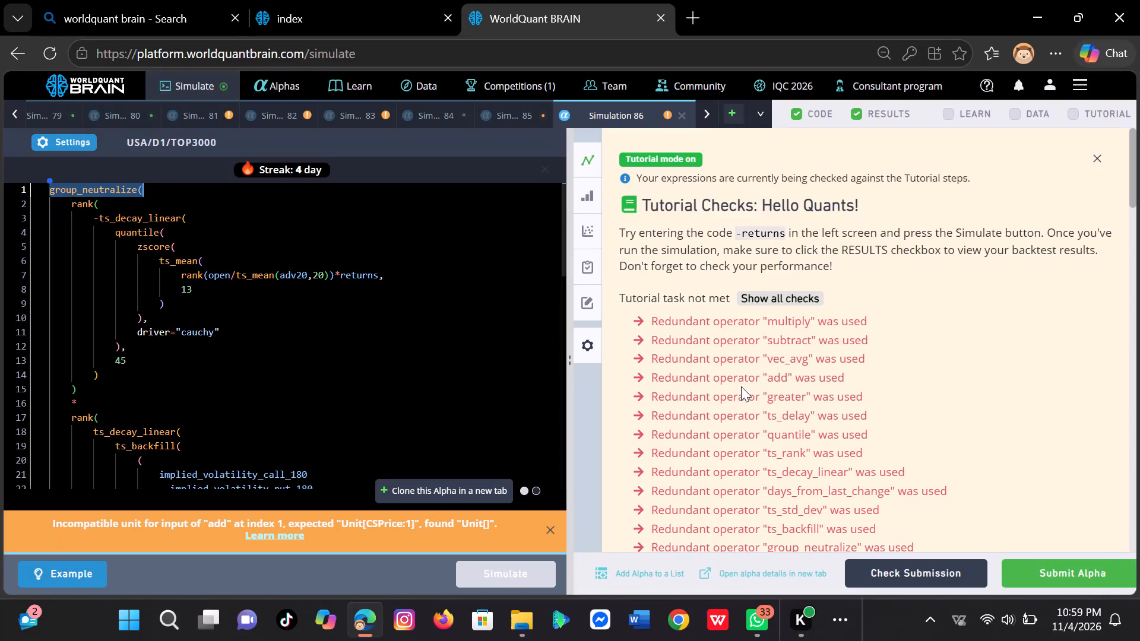
Review the yearly IS Summary for Simulation 86 and run its self-correlation check.
scroll(741, 386, "down", 2)
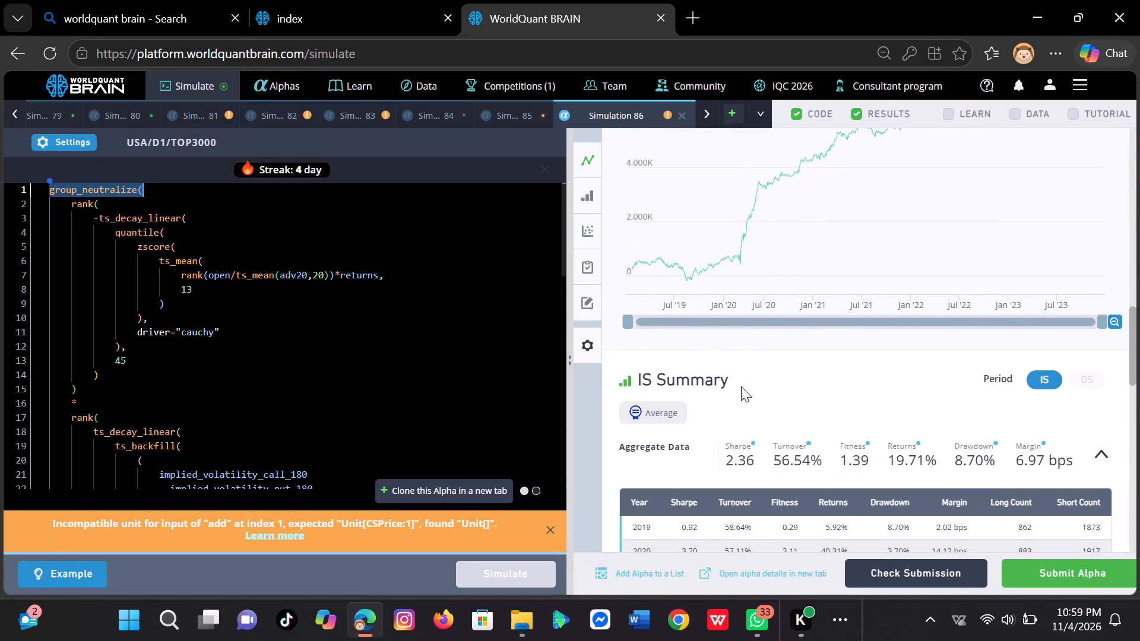
scroll(741, 386, "down", 1)
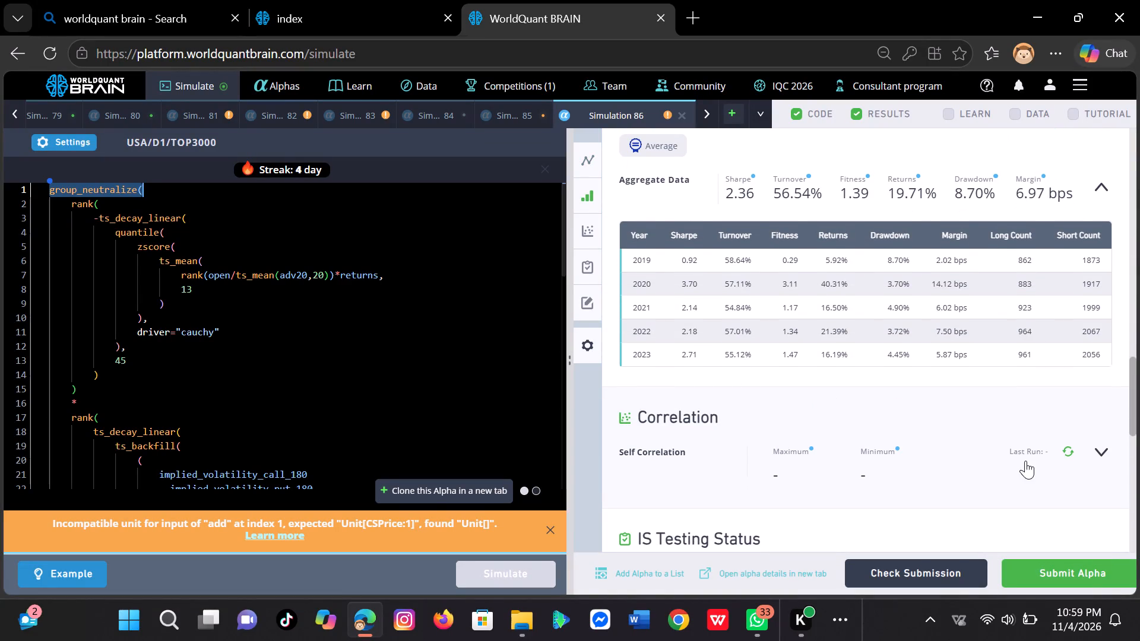
left_click(1071, 447)
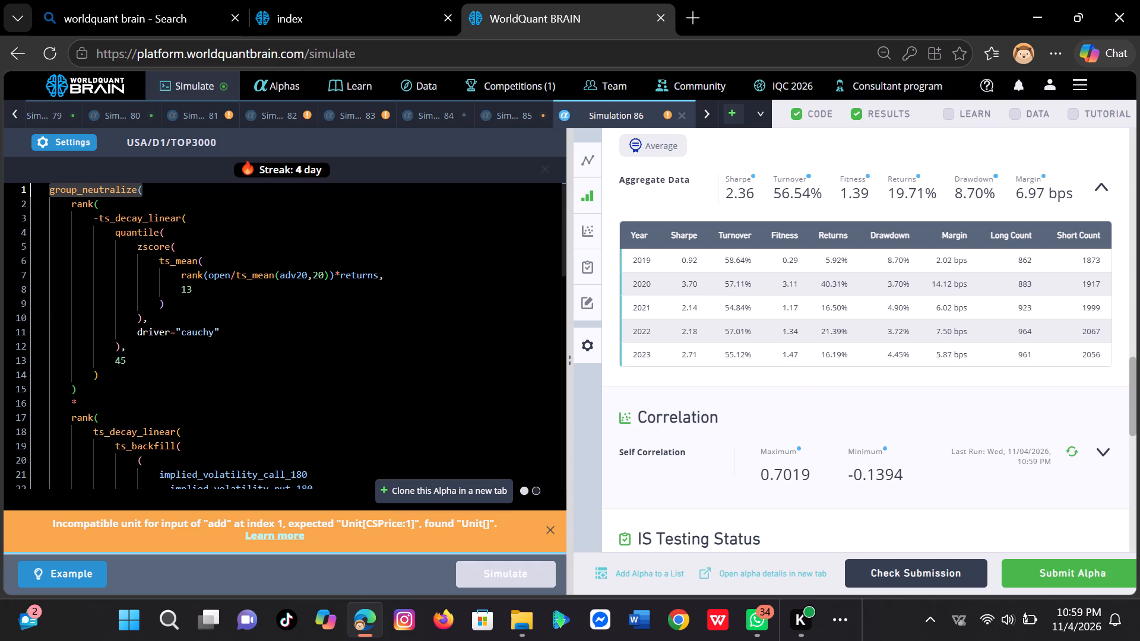
In the first rank expression, set the outer ts_decay_linear window to 80 and the ts_mean window inside zscore to 23.
scroll(362, 376, "up", 4)
left_click(126, 357)
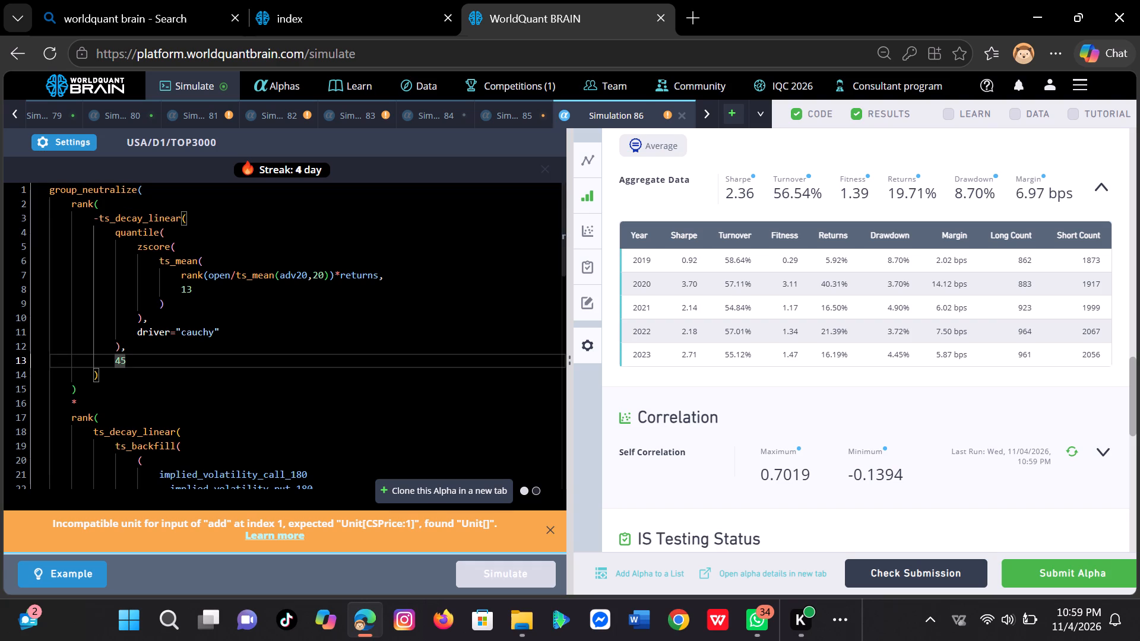
key("BackSpace")
key("BackSpace")
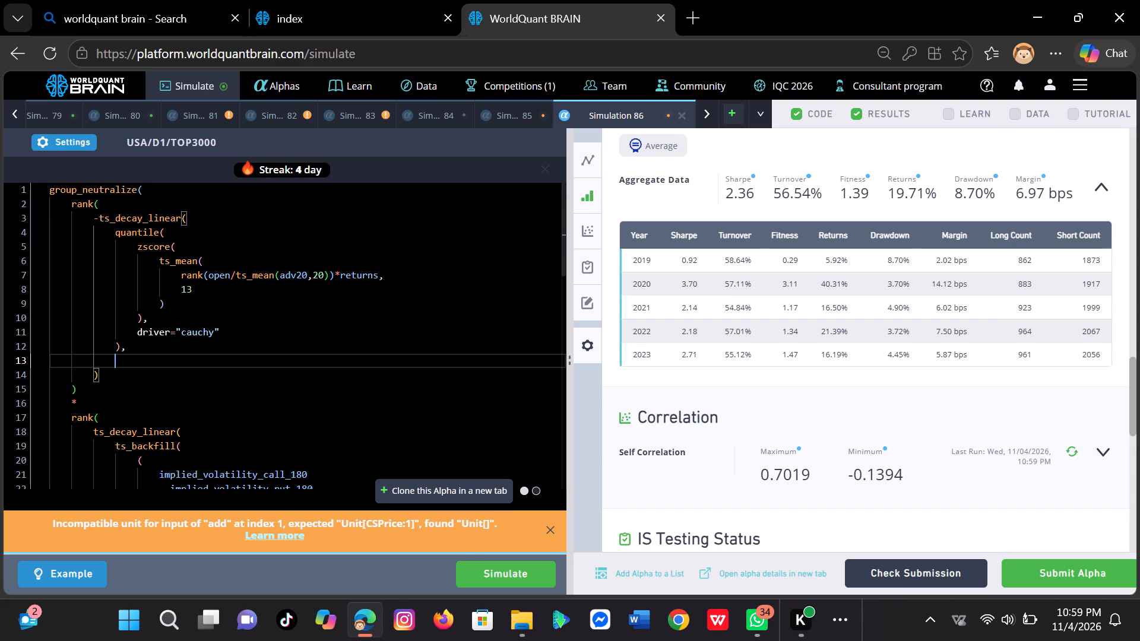
key("8")
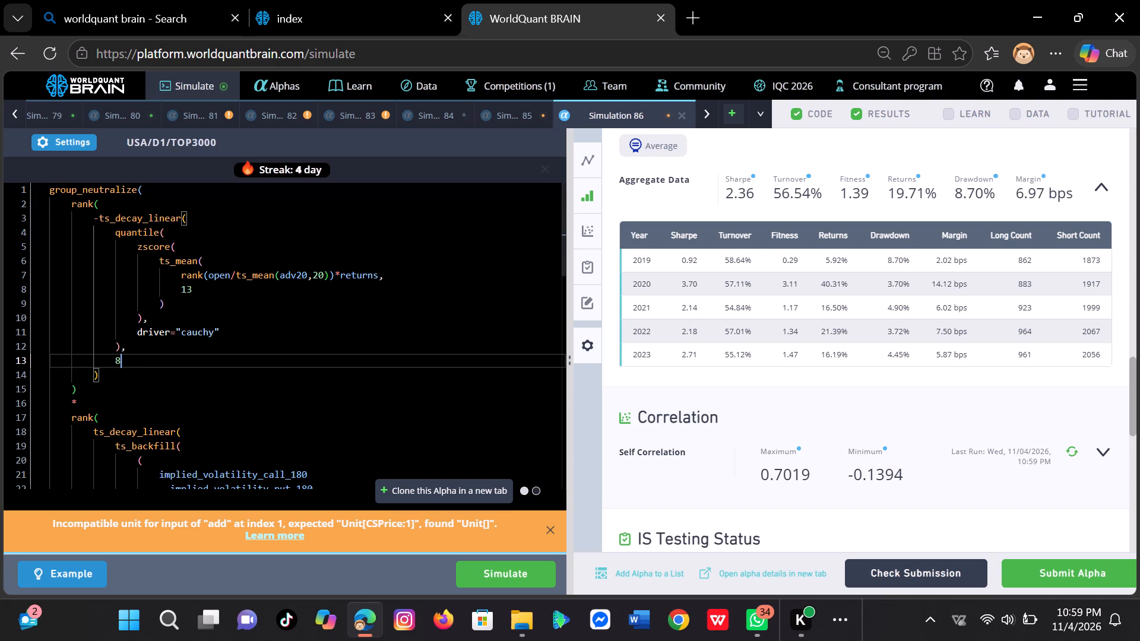
key("0")
left_click(195, 286)
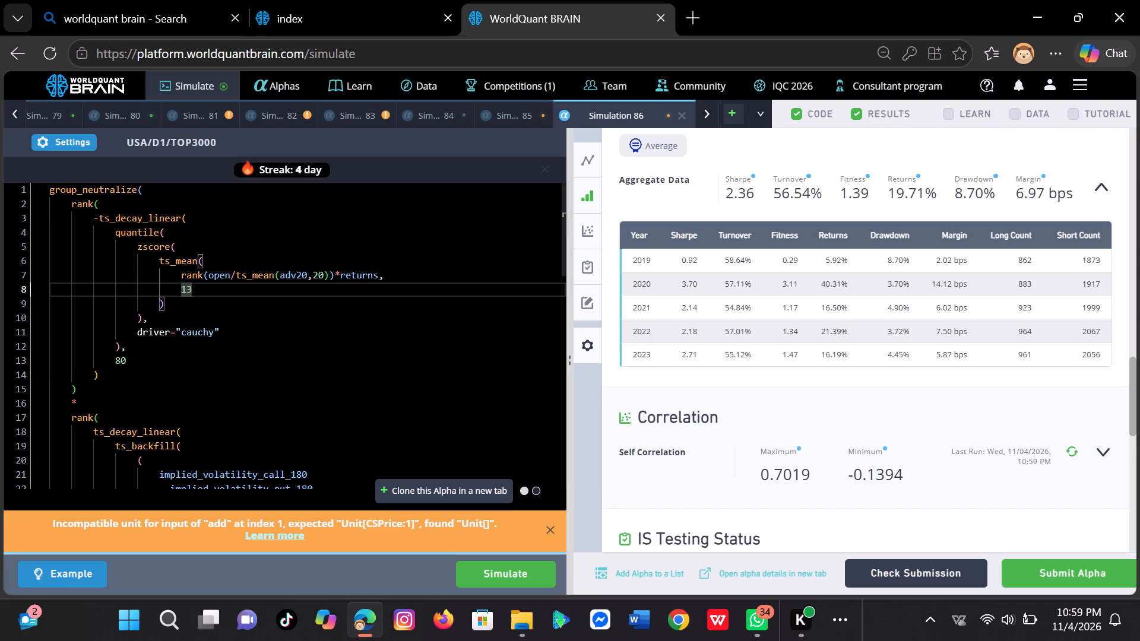
key("BackSpace")
key("BackSpace")
type("23")
Clone the edited alpha into a new simulation and run it.
scroll(273, 407, "down", 1)
scroll(273, 407, "up", 1)
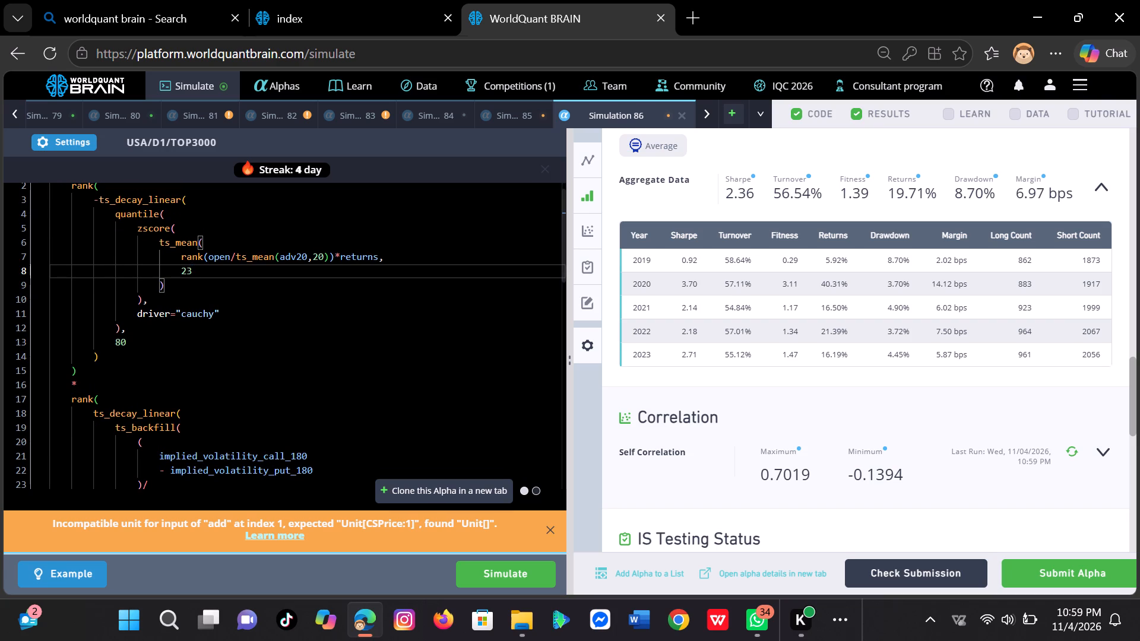
left_click(407, 491)
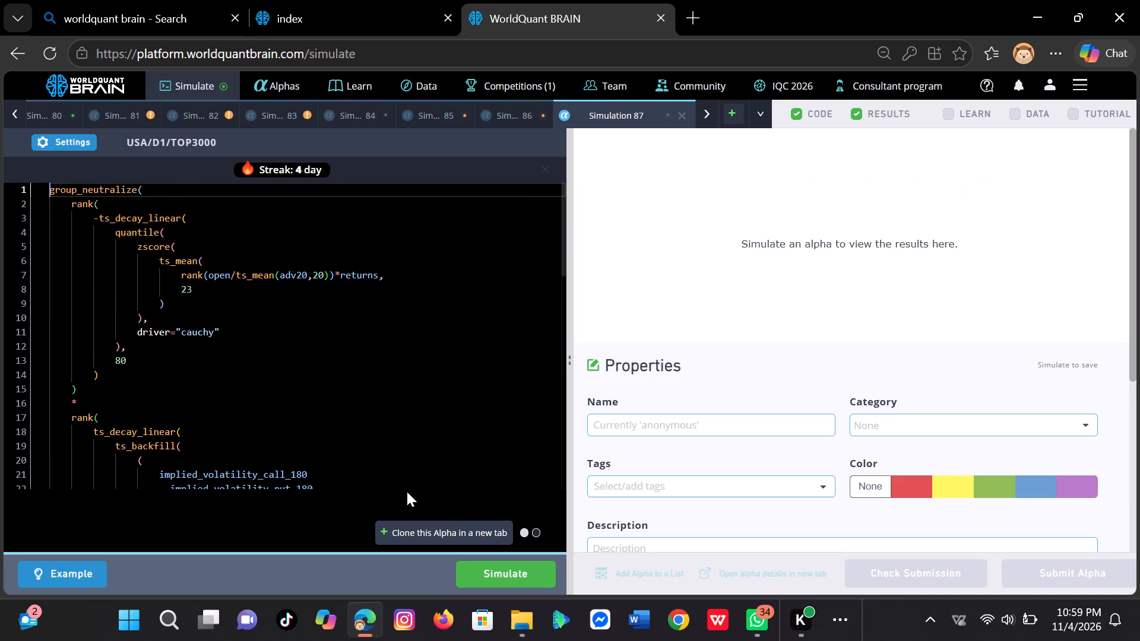
left_click(499, 566)
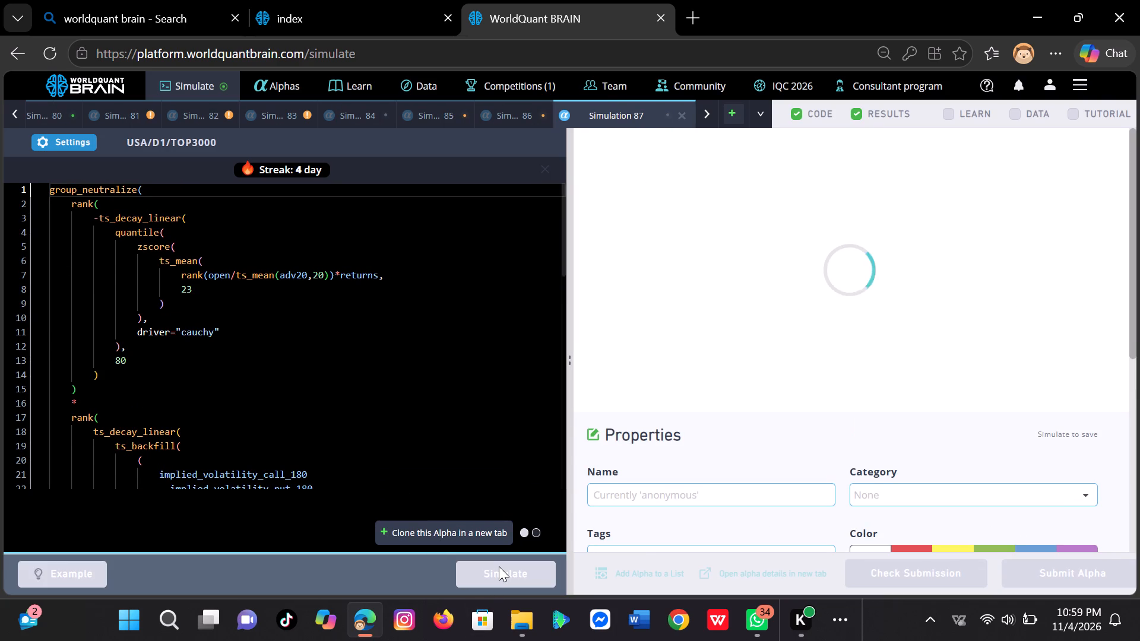
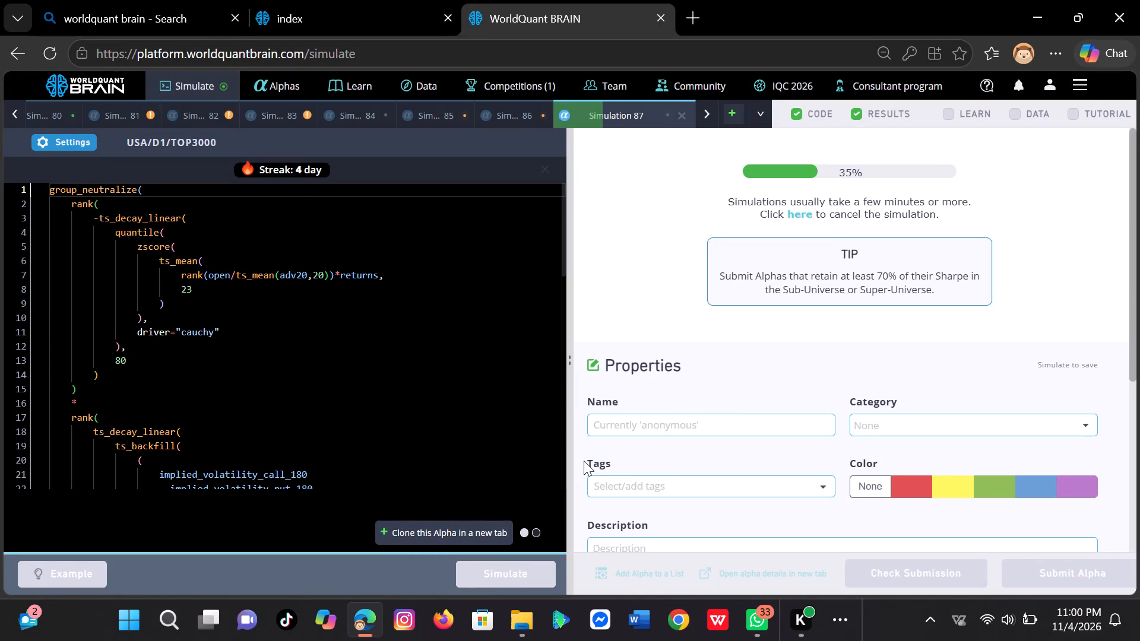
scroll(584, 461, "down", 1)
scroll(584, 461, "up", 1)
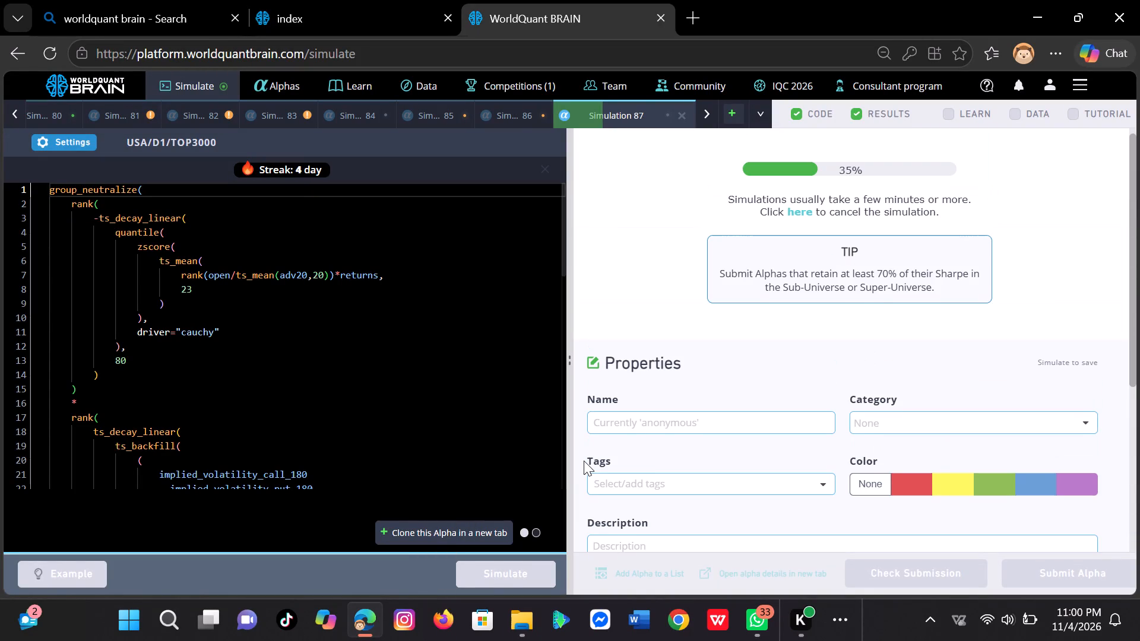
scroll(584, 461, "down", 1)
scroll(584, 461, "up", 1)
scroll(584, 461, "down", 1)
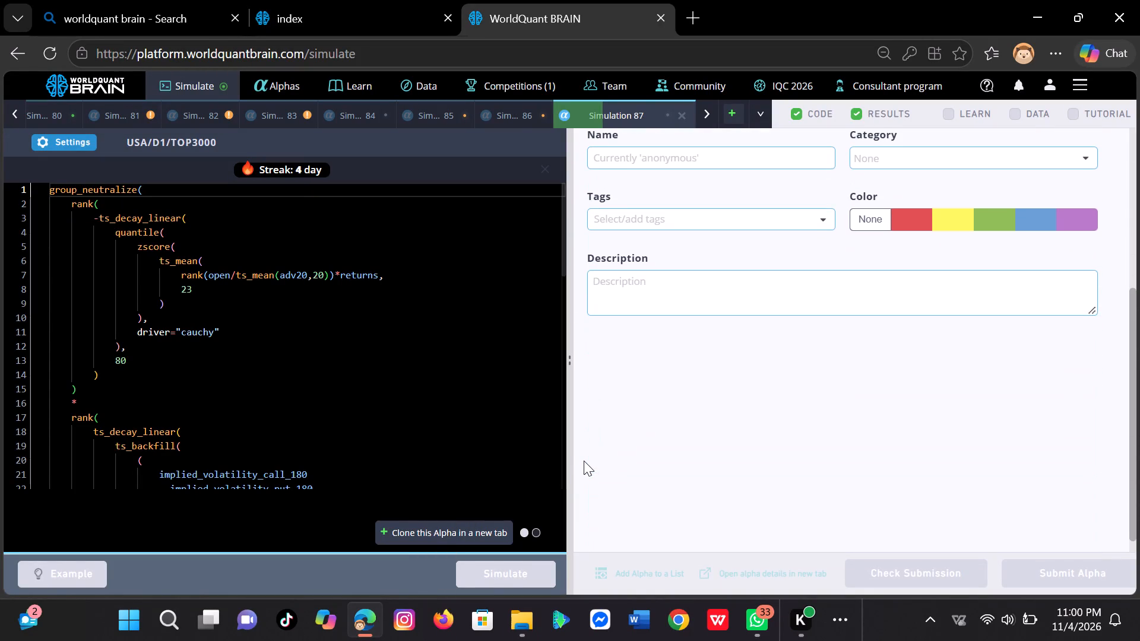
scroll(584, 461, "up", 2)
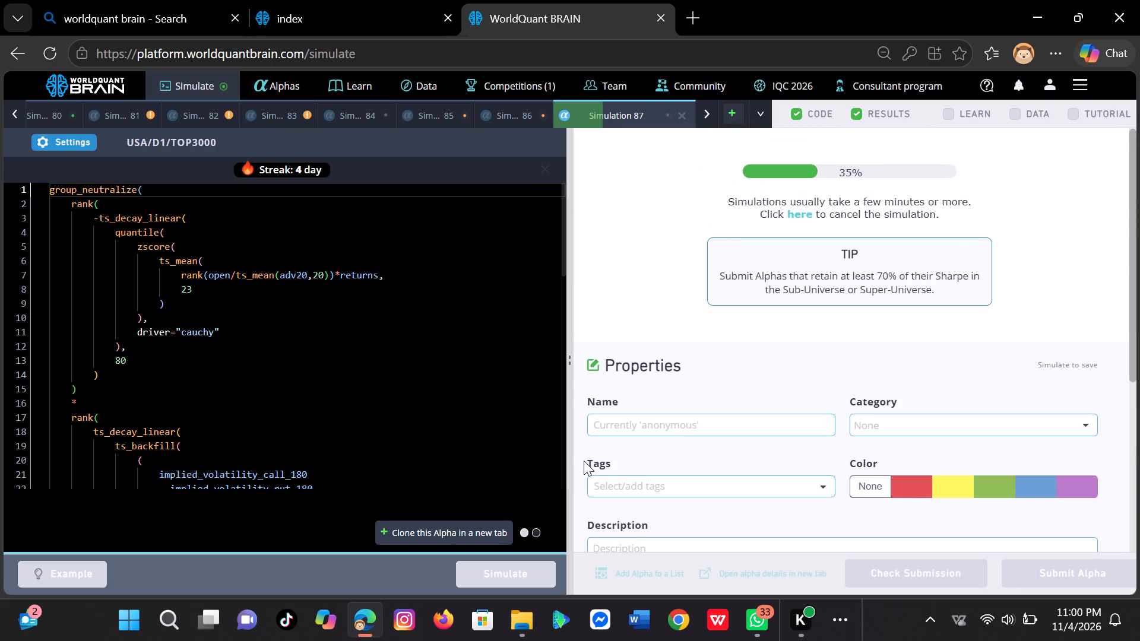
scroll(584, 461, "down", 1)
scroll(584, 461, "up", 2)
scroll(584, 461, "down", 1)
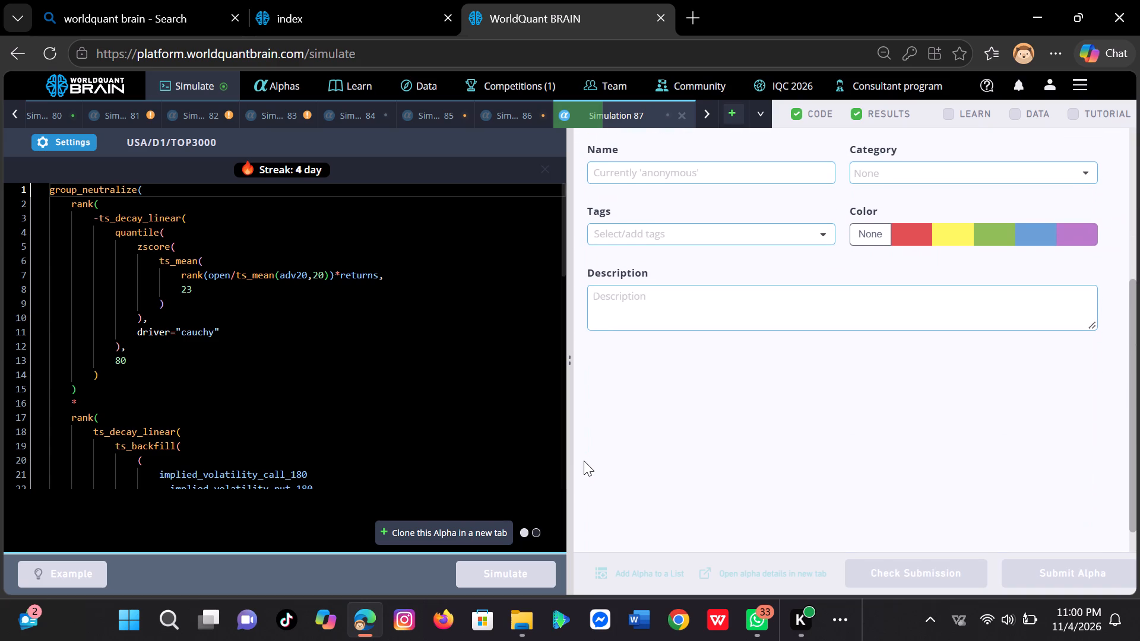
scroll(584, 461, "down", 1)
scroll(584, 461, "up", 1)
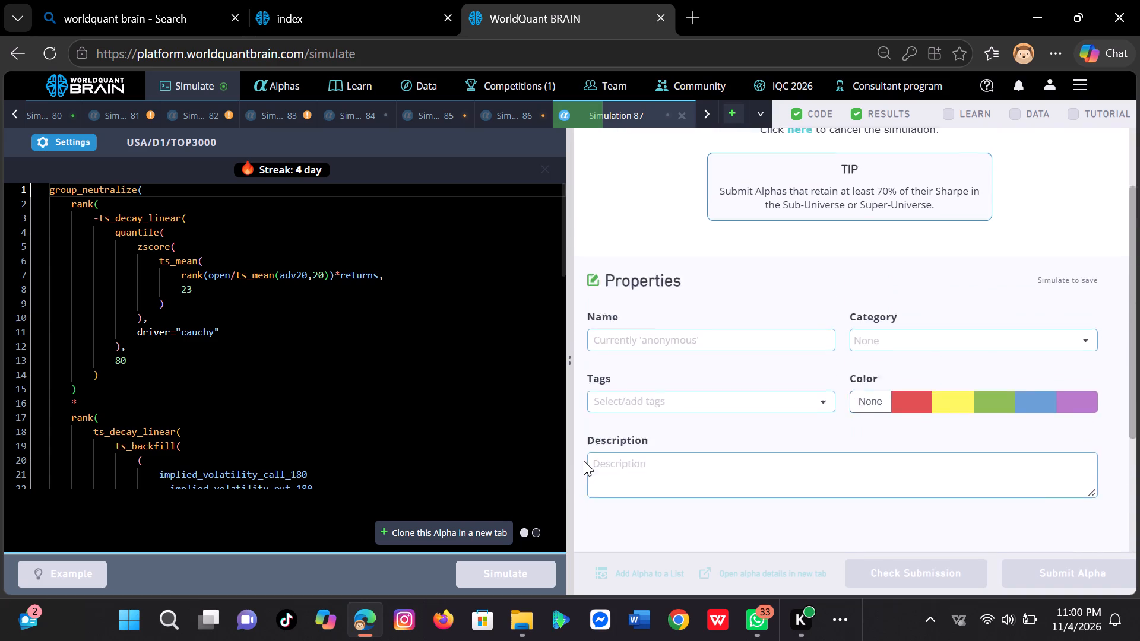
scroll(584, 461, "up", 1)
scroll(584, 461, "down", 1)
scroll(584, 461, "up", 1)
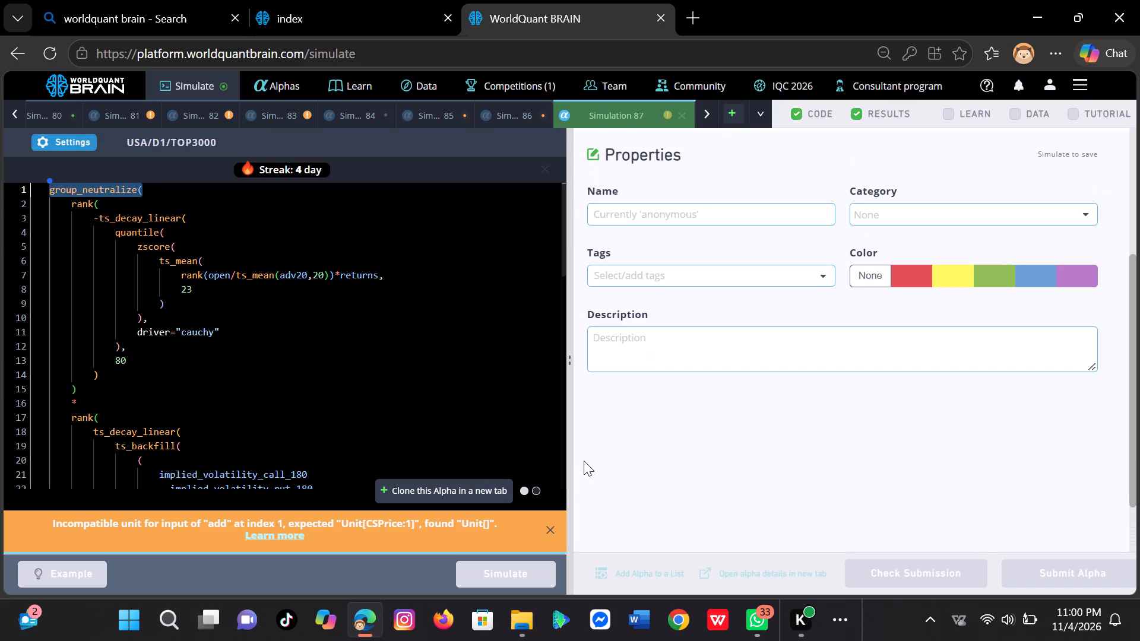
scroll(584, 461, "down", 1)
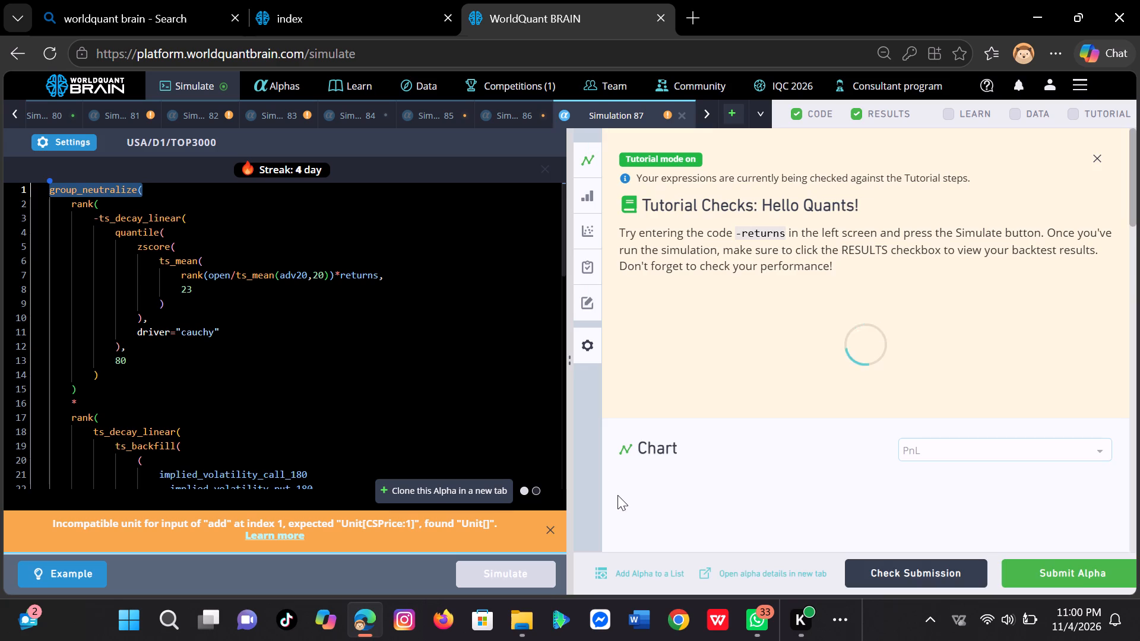
Run the self-correlation check for Simulation 87 in the Correlation section of its results.
scroll(617, 495, "up", 1)
scroll(617, 495, "down", 3)
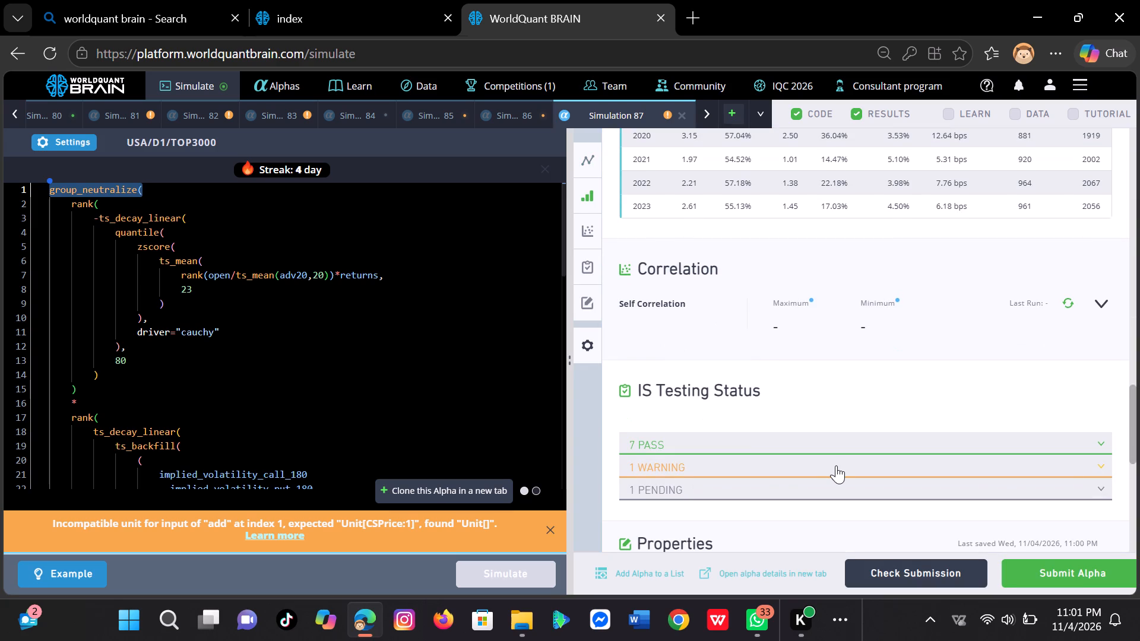
double_click(1069, 302)
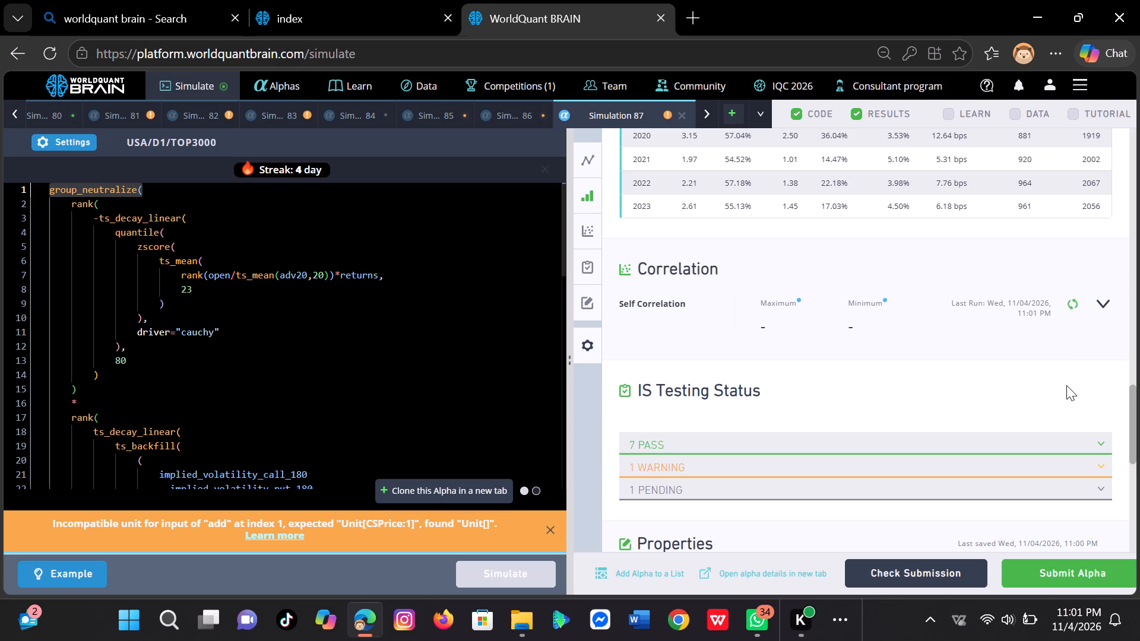
Submit the Simulation 87 alpha.
left_click(1097, 576)
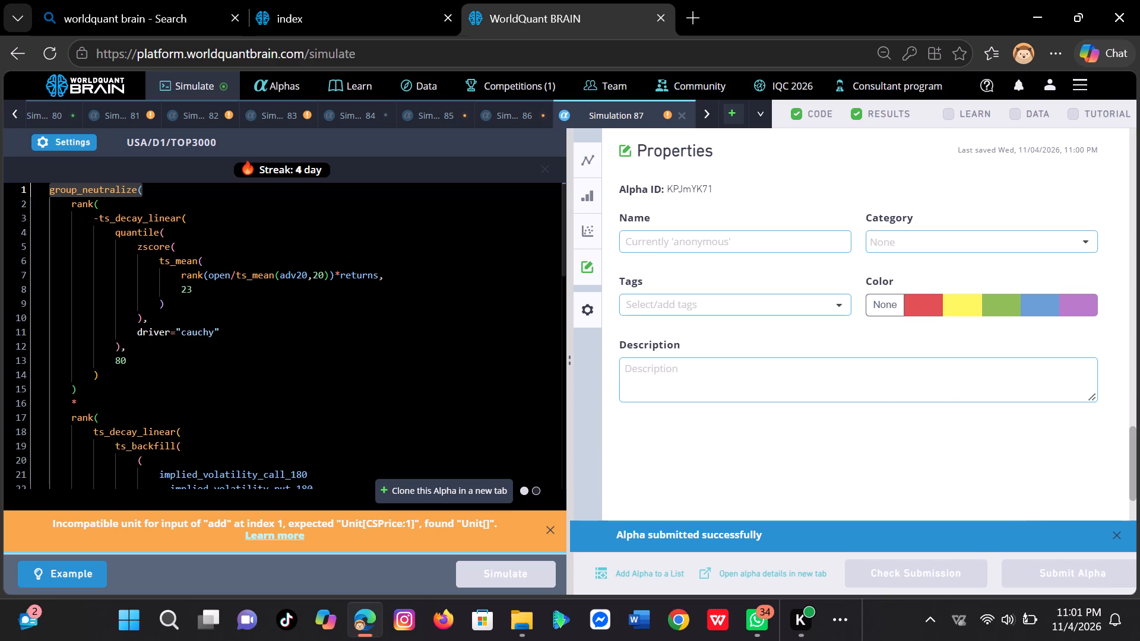
left_click_drag(818, 376, 802, 264)
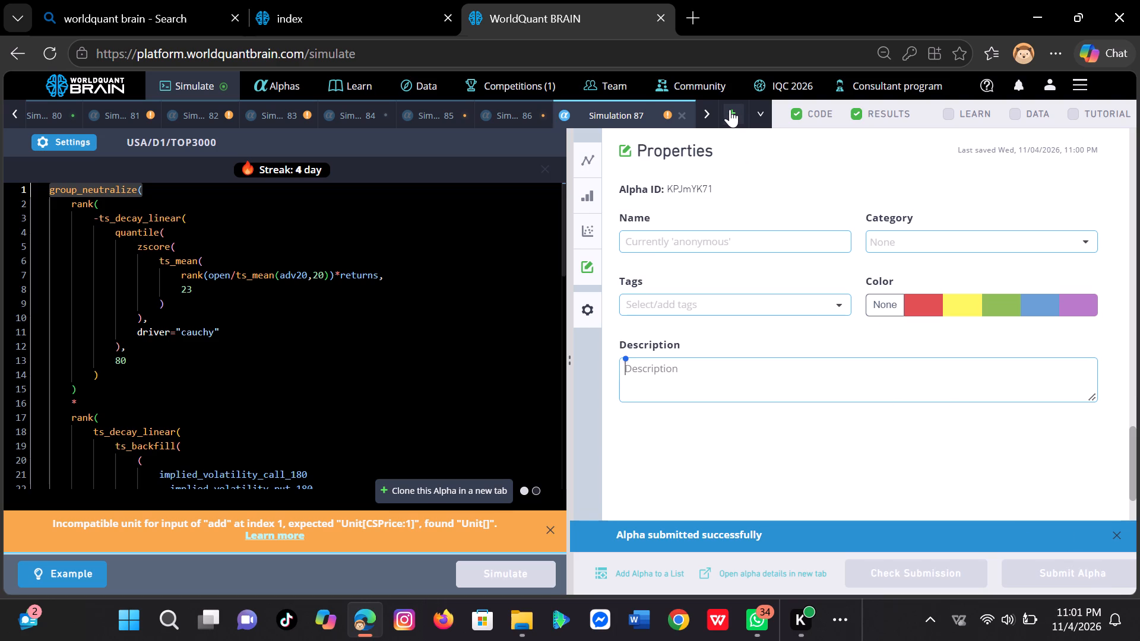
Open a new blank simulation alongside Simulation 87.
left_click(730, 108)
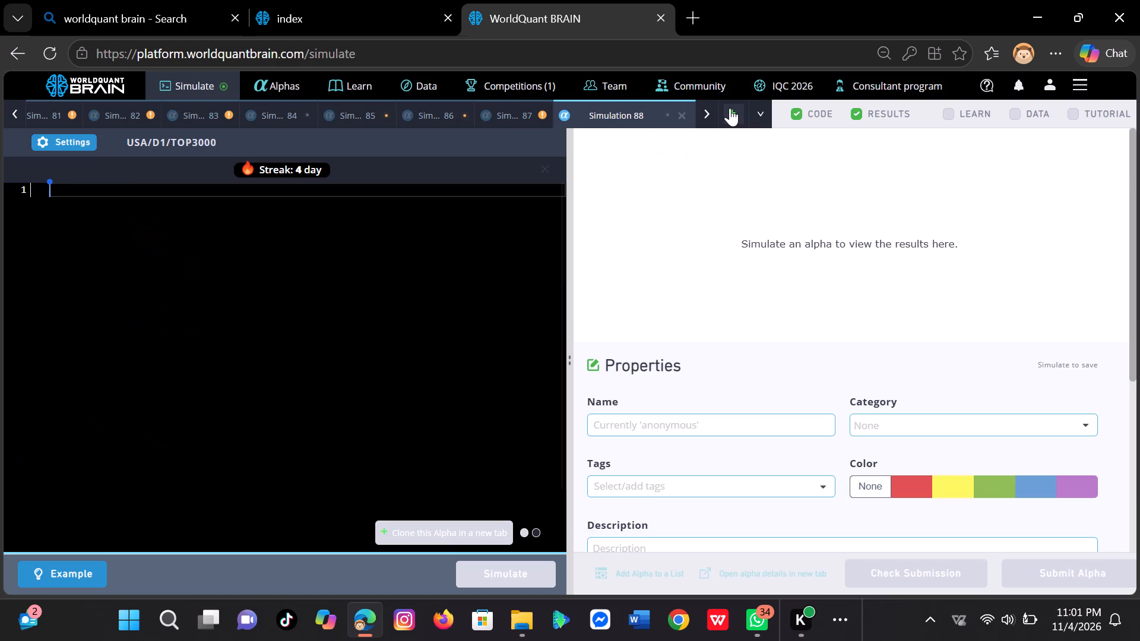
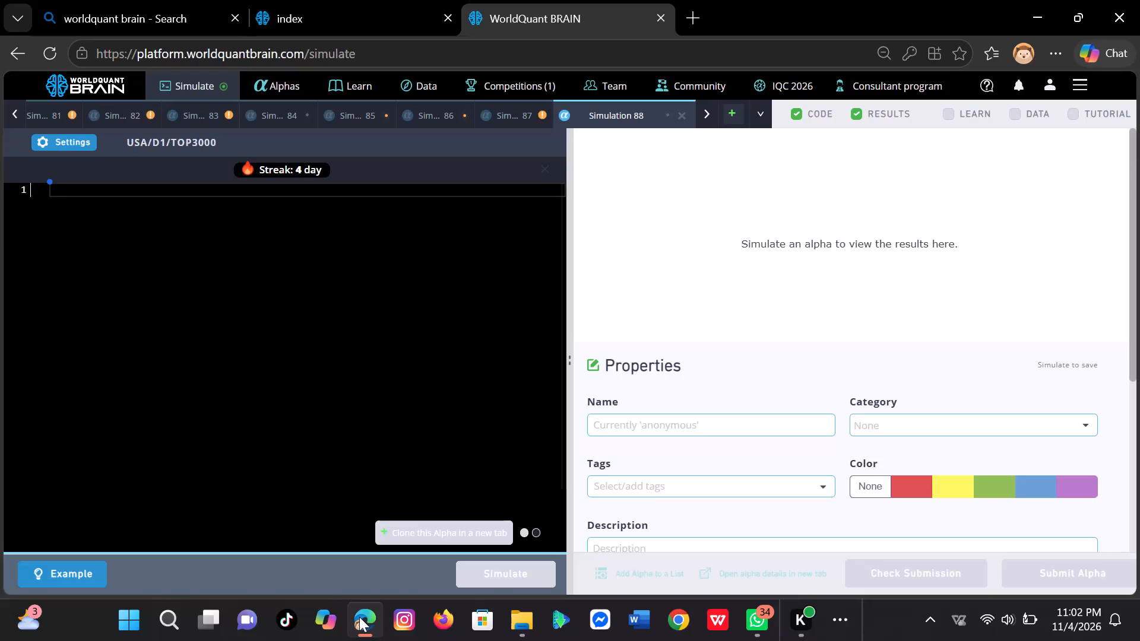
Paste the copied simulation settings text into the empty Simulation 88 code editor and try to simulate it.
key("ctrl+v")
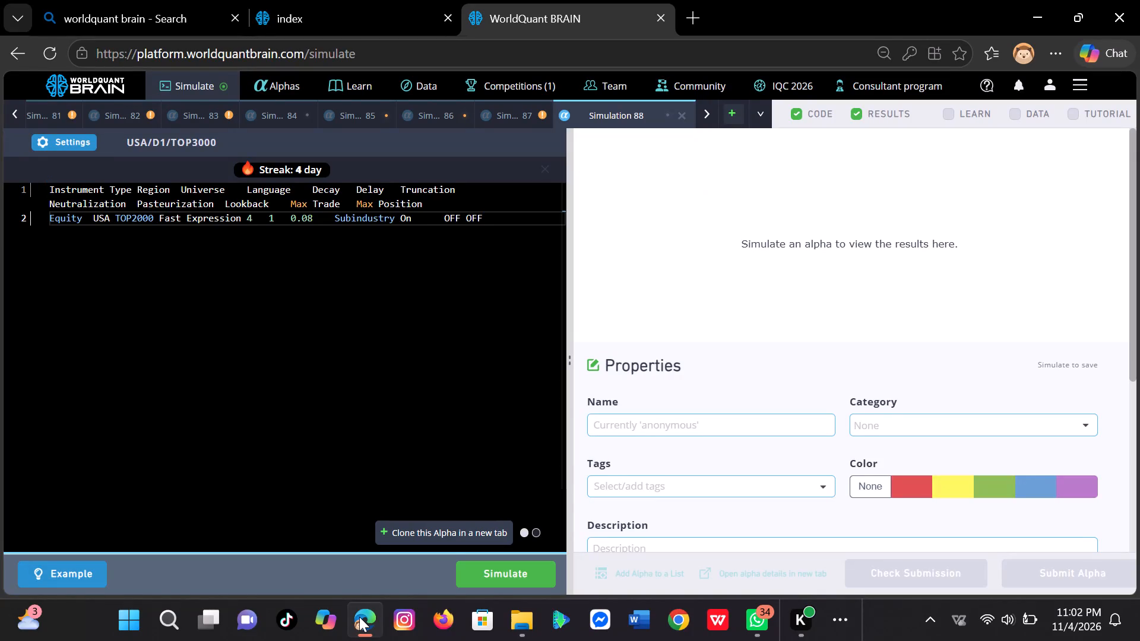
left_click(541, 573)
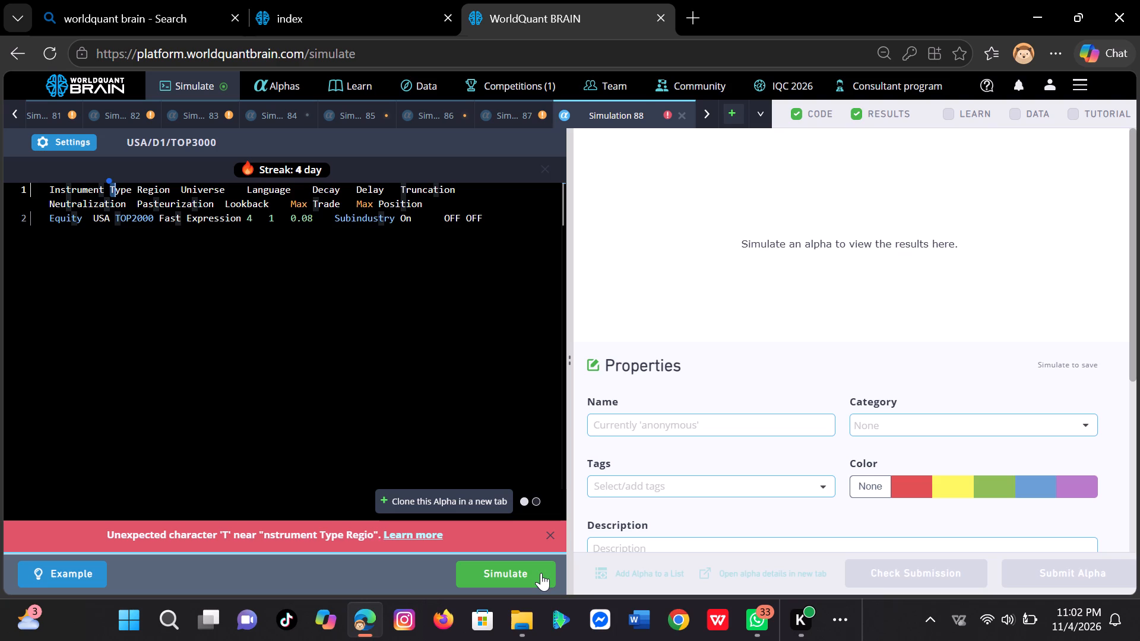
Run Simulation 88 with the pasted settings text in its code editor.
left_click(533, 573)
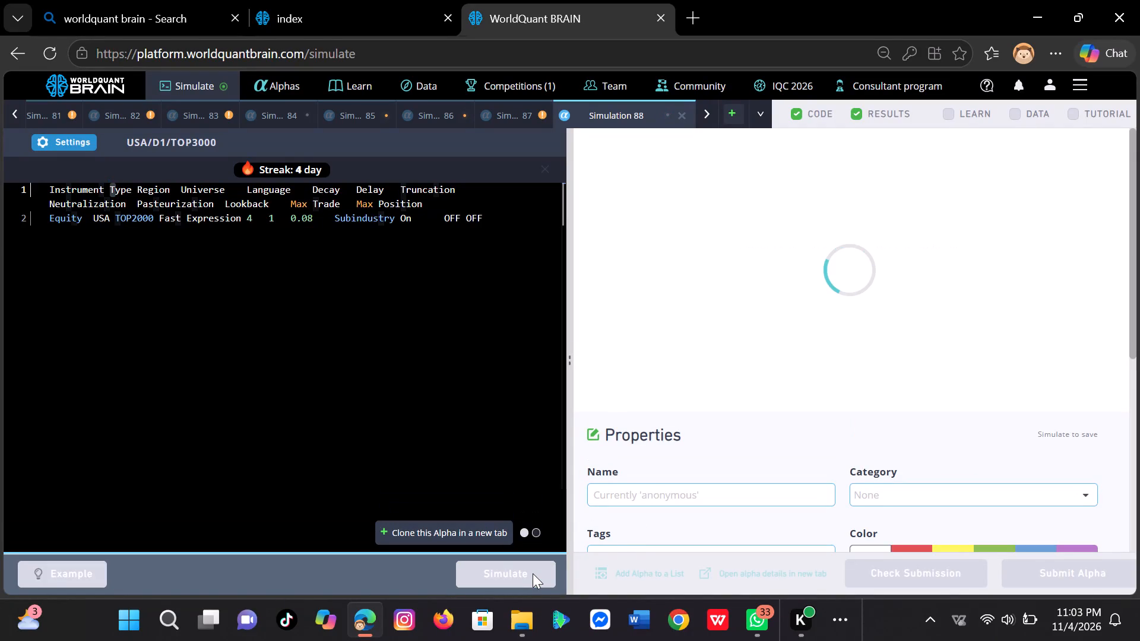
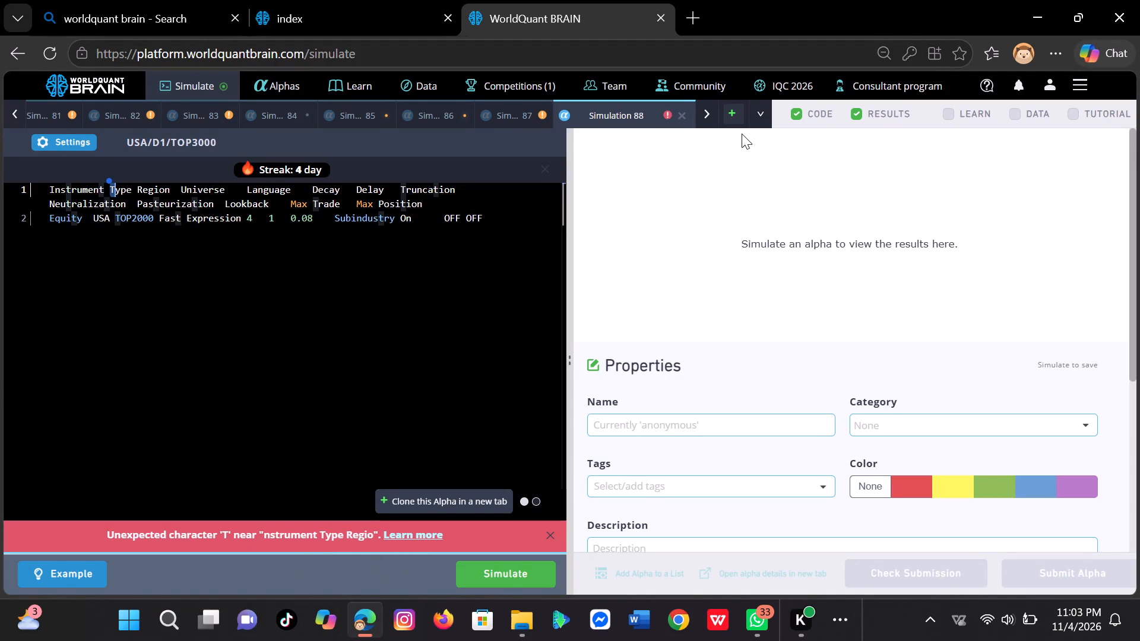
Open a new blank simulation alongside the existing ones for another alpha test.
left_click(733, 111)
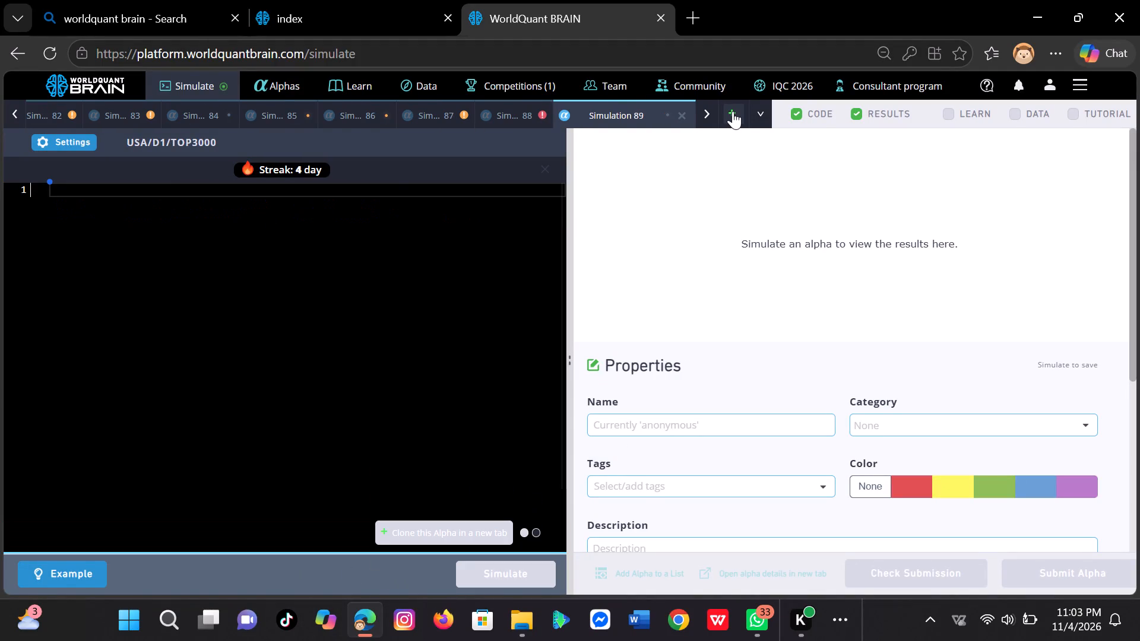
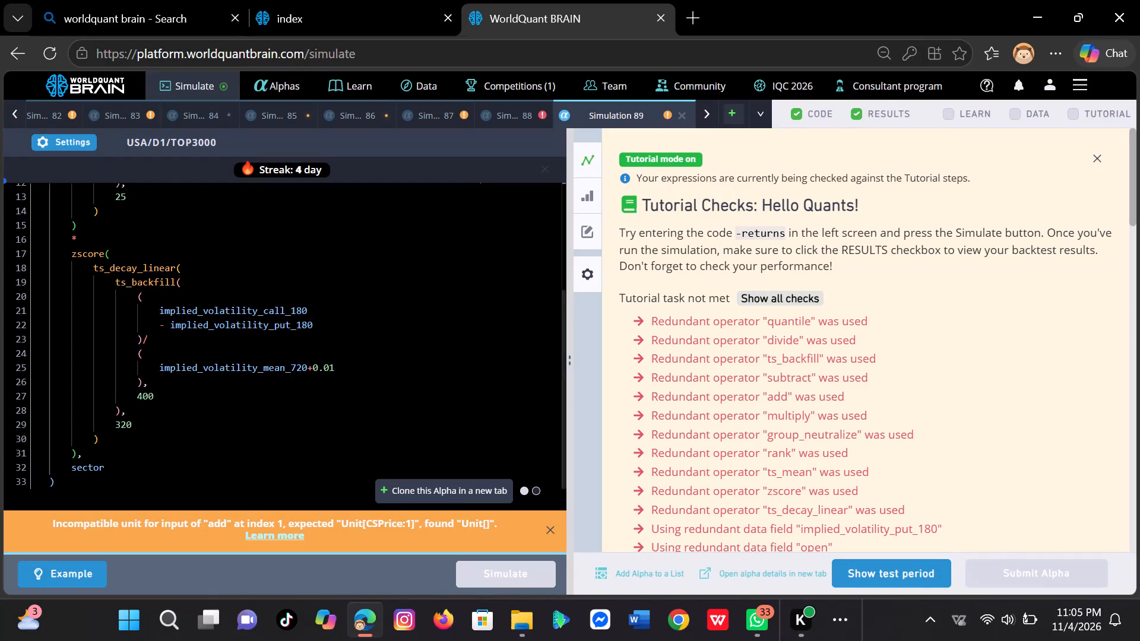
Show the test period for Simulation 89 and review its IS Summary and Correlation results.
left_click(886, 567)
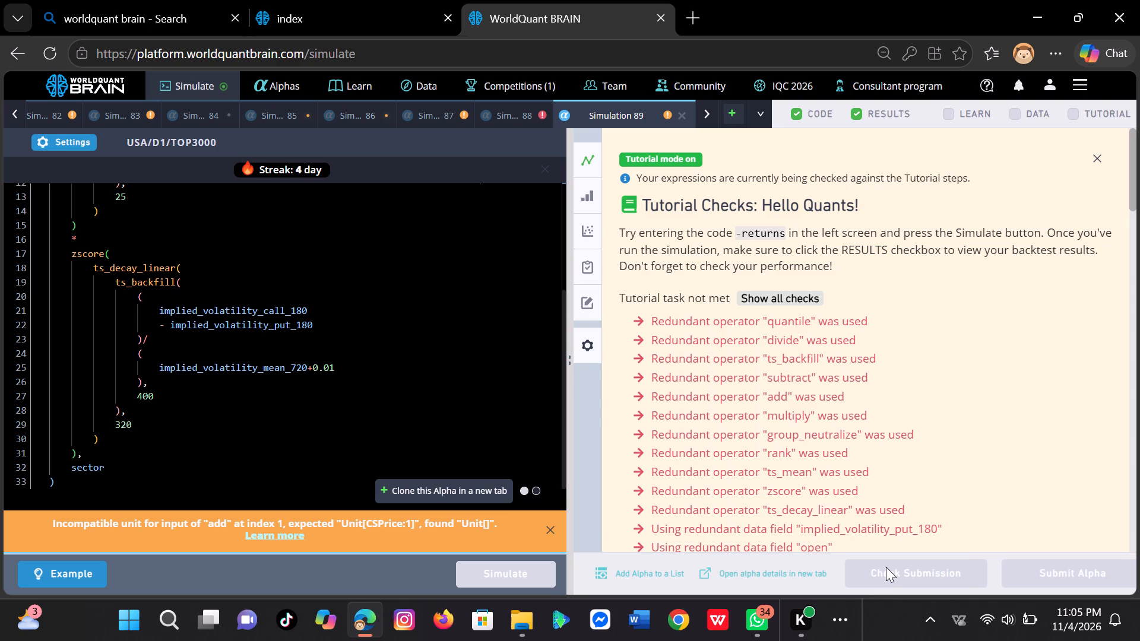
scroll(906, 432, "down", 2)
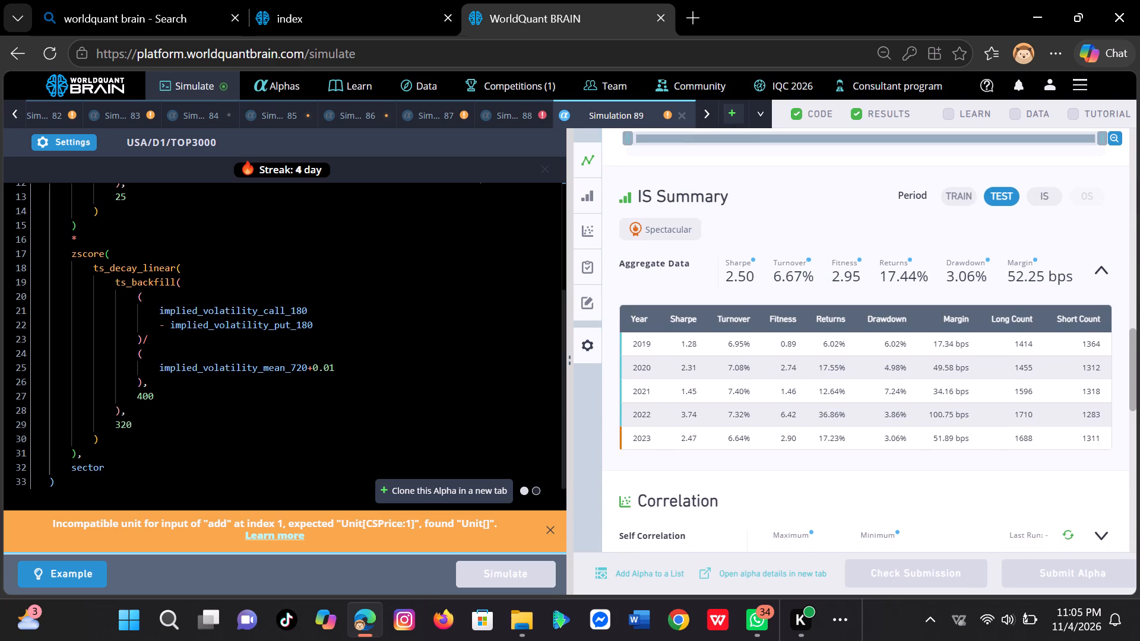
scroll(906, 432, "down", 1)
scroll(906, 432, "up", 3)
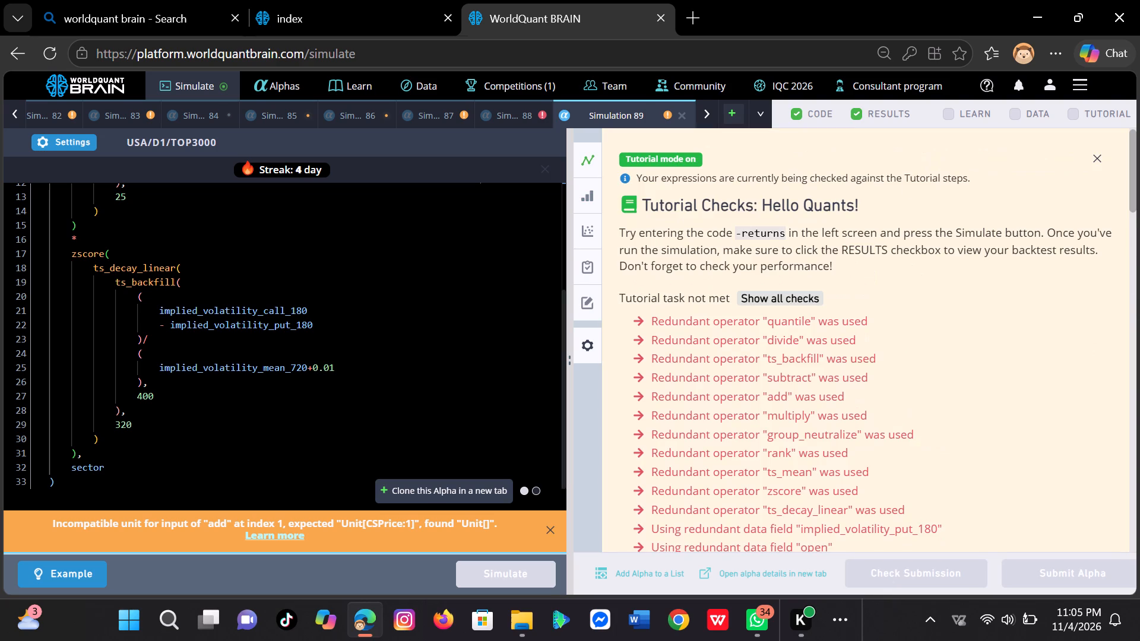
Open another new blank simulation after Simulation 89.
left_click(733, 119)
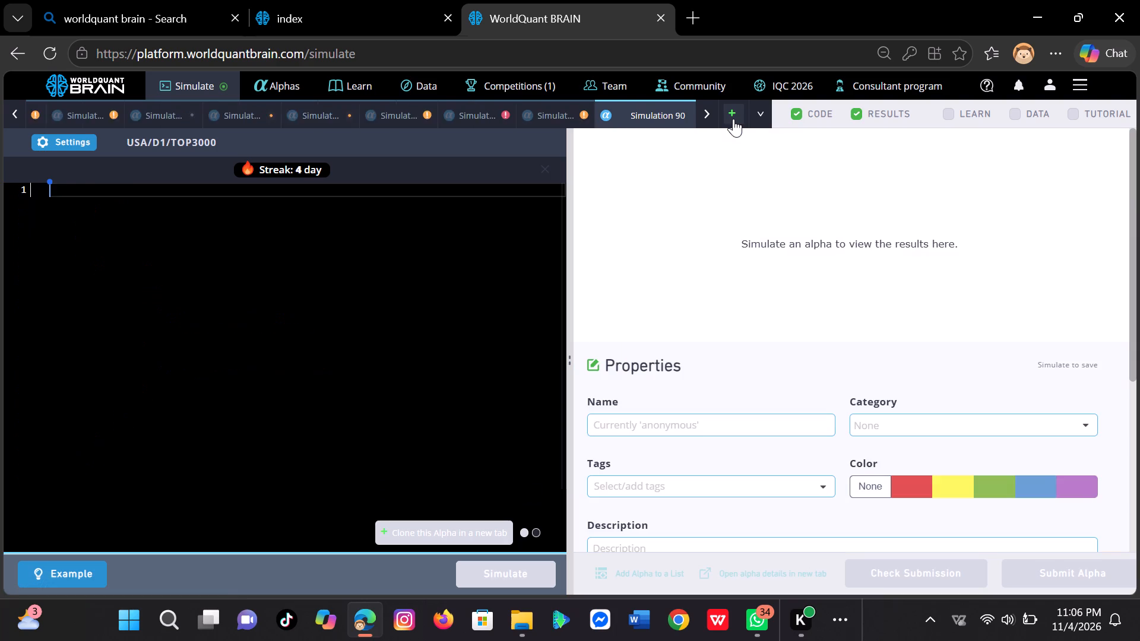
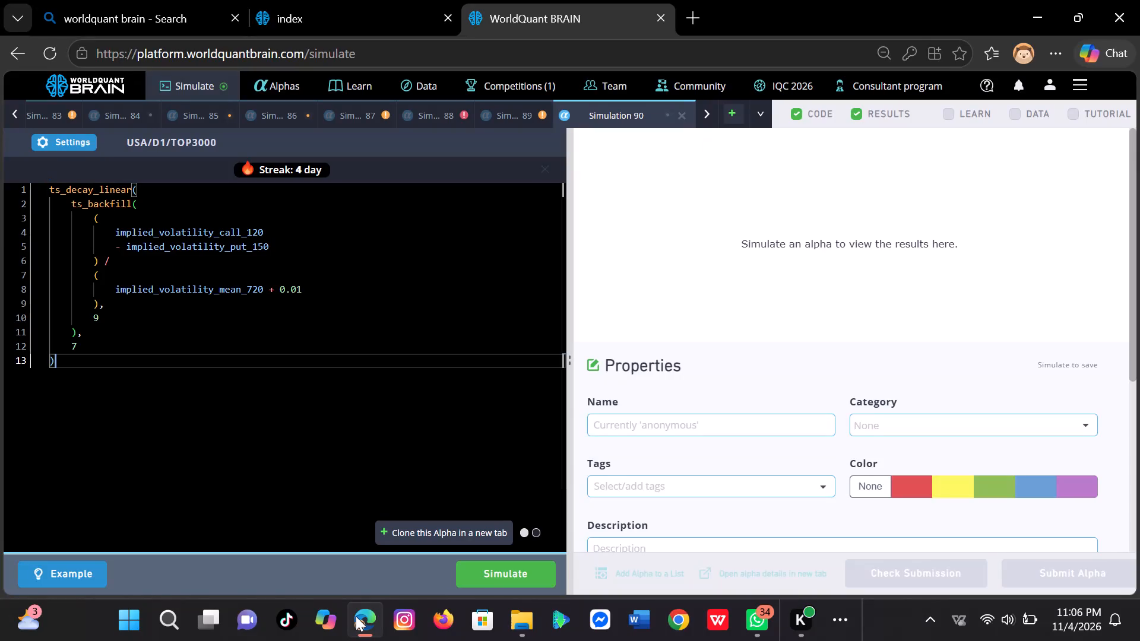
Run Simulation 90 with the implied-volatility call/put decay expression in its code editor.
left_click(518, 573)
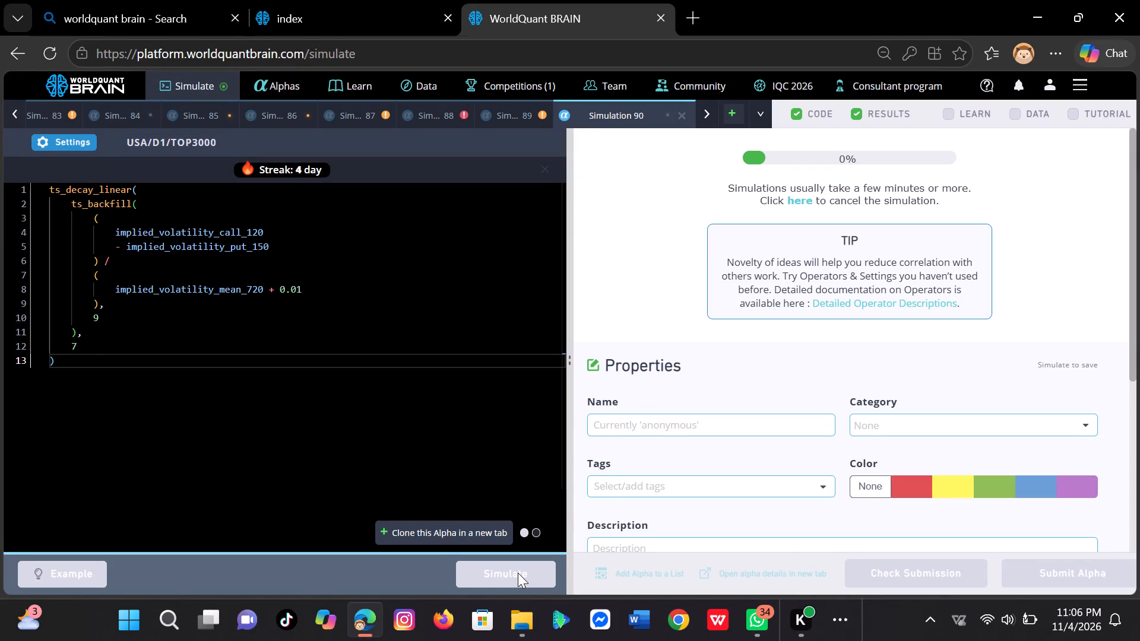
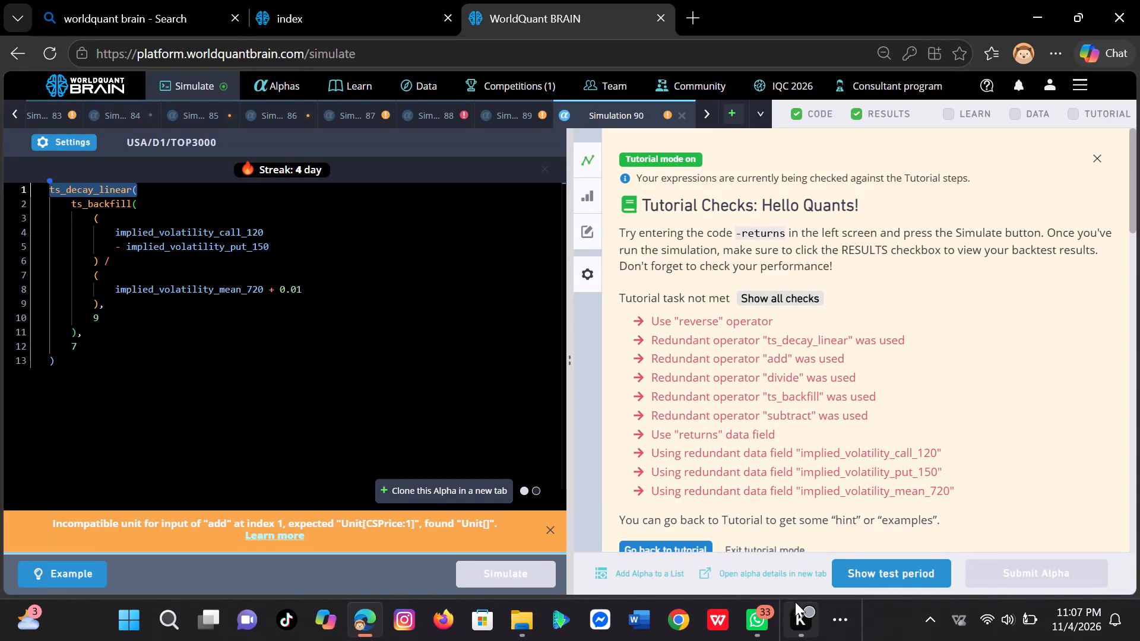
Show the test period for the Simulation 90 alpha's results.
left_click(930, 573)
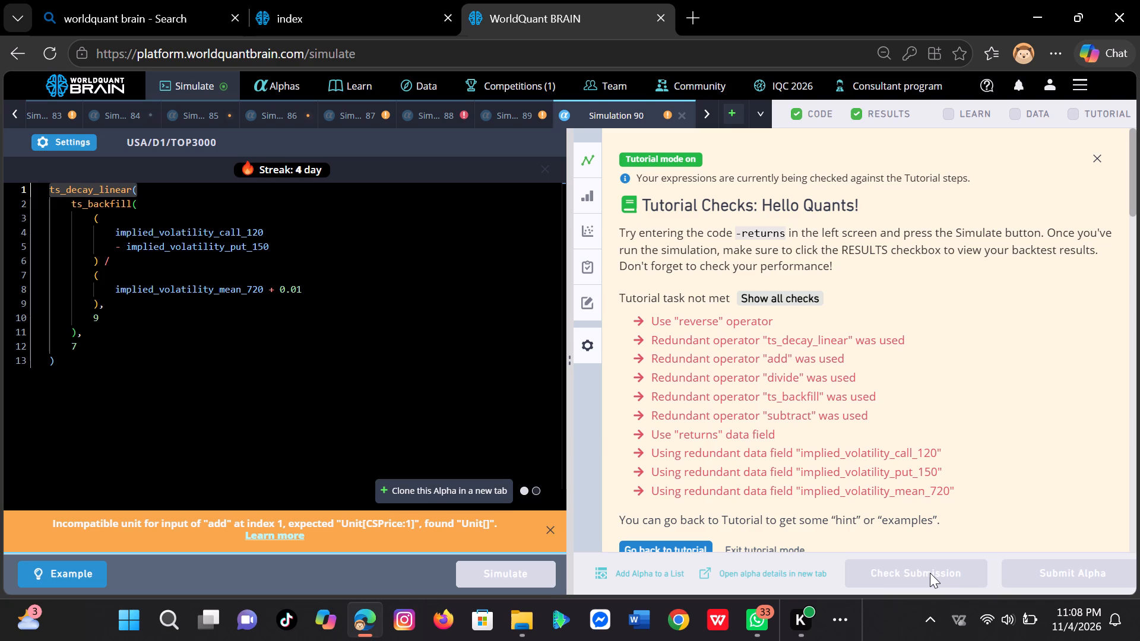
right_click(930, 573)
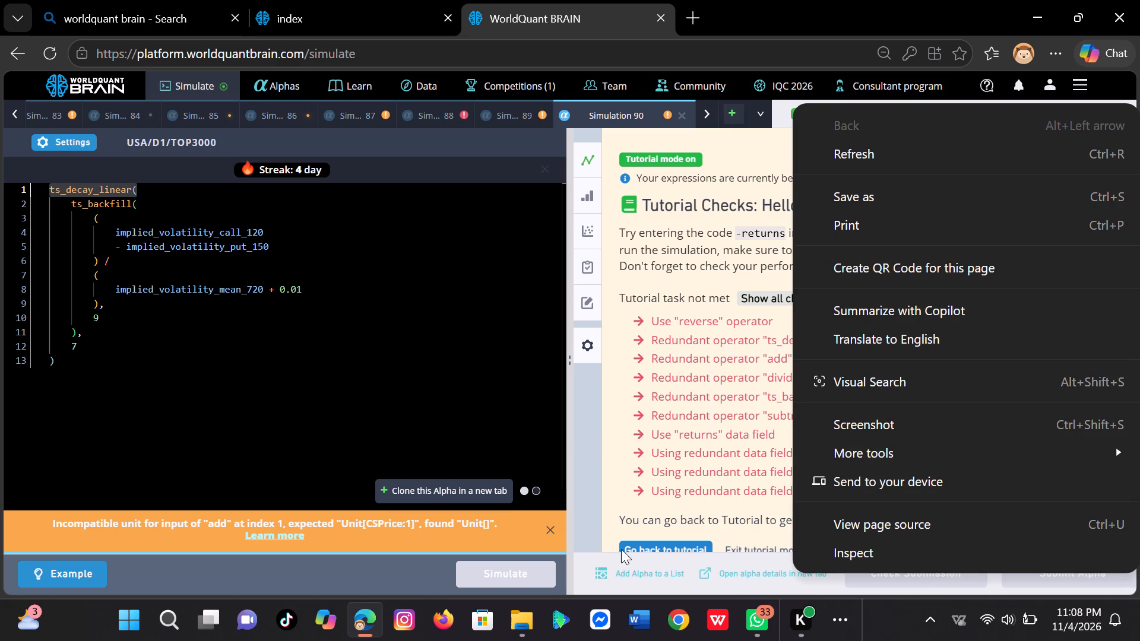
left_click(579, 516)
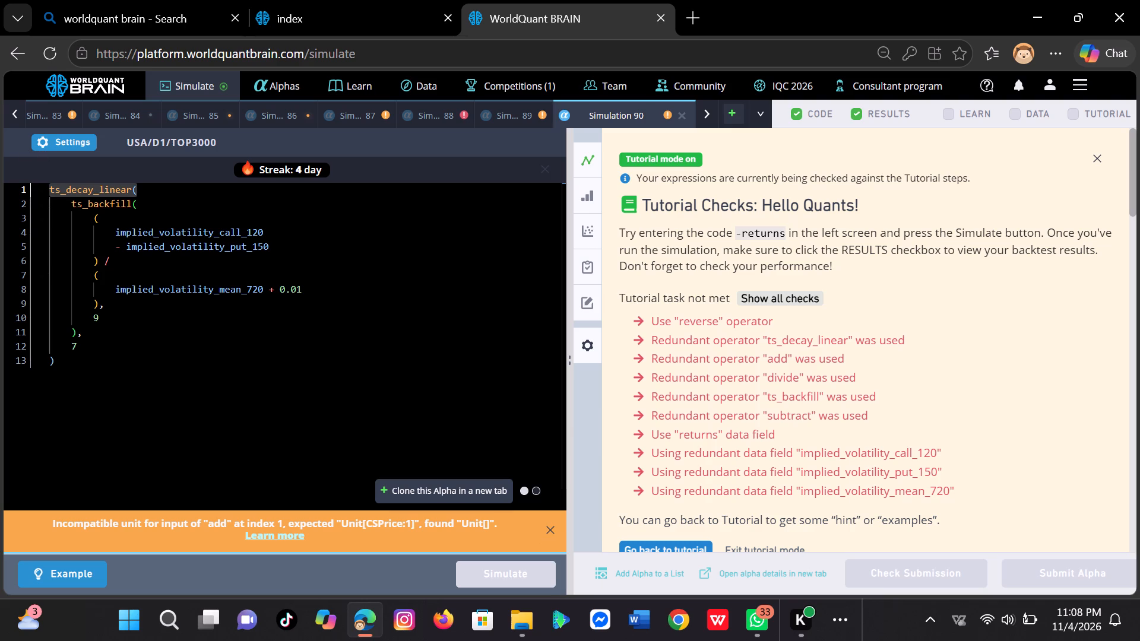
Set Simulation 90's neutralization to Sector, apply the settings, and rerun the simulation with the same implied-volatility expression.
left_click(49, 138)
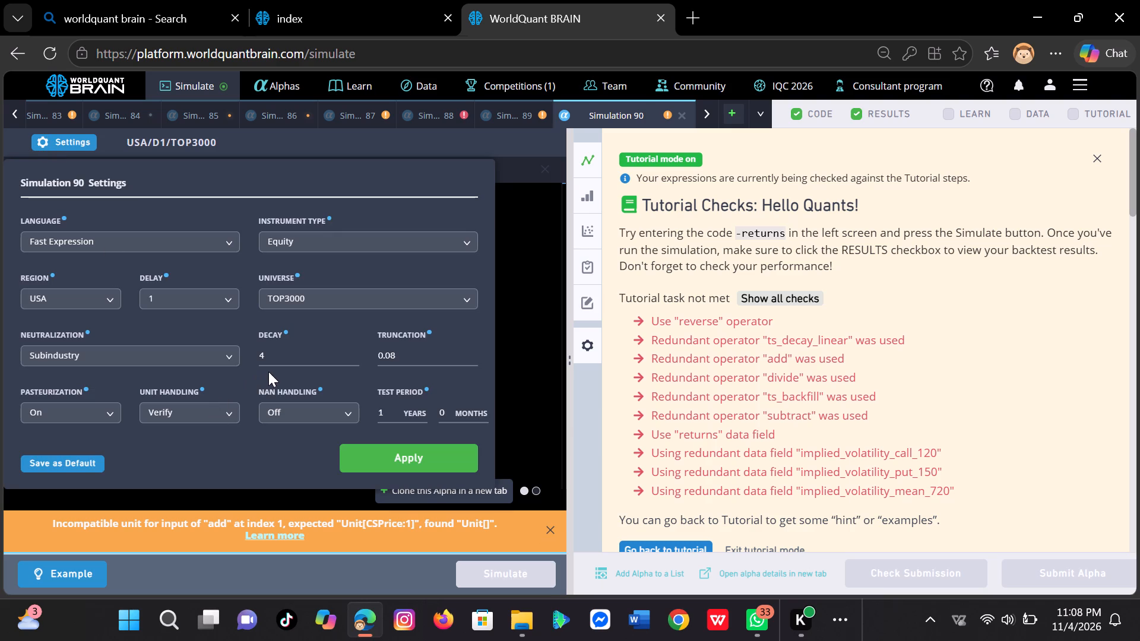
left_click(211, 346)
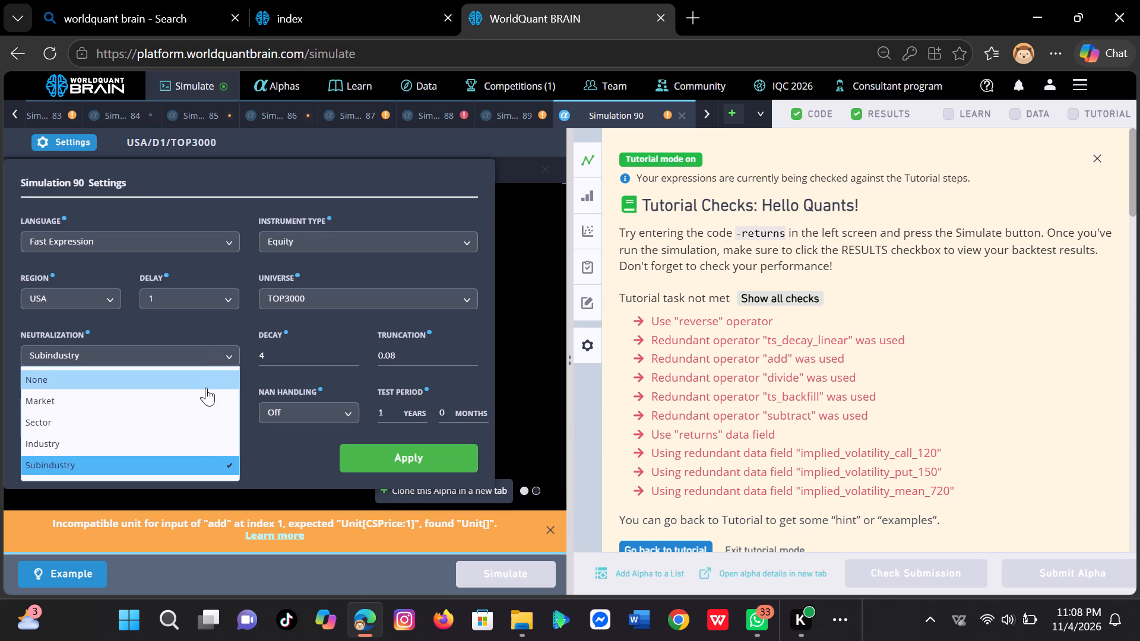
left_click(216, 422)
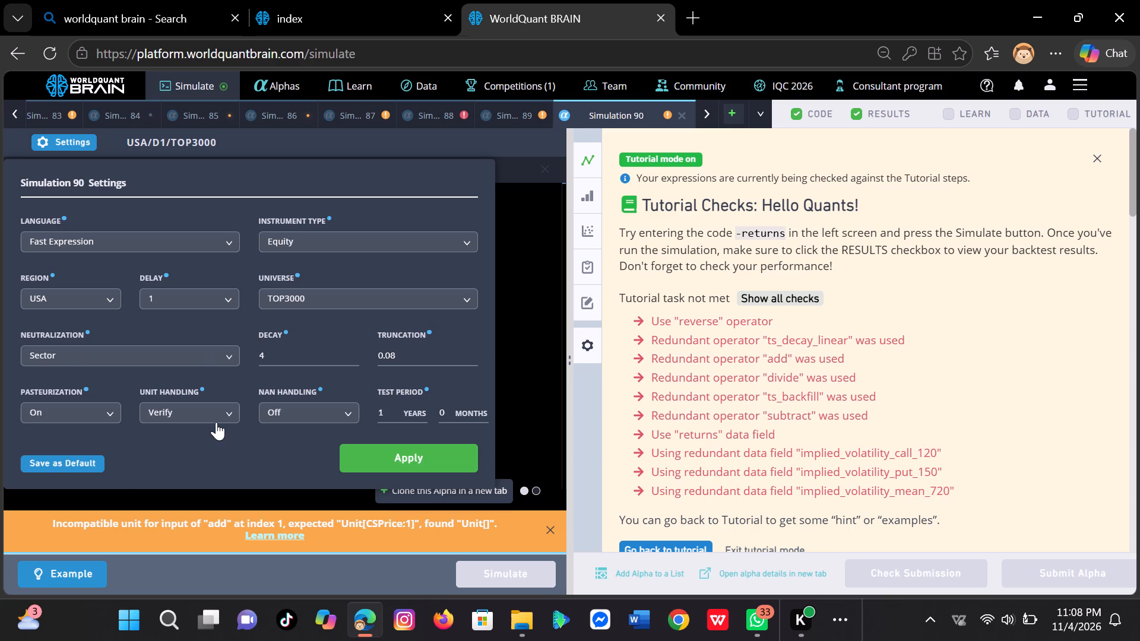
left_click(357, 467)
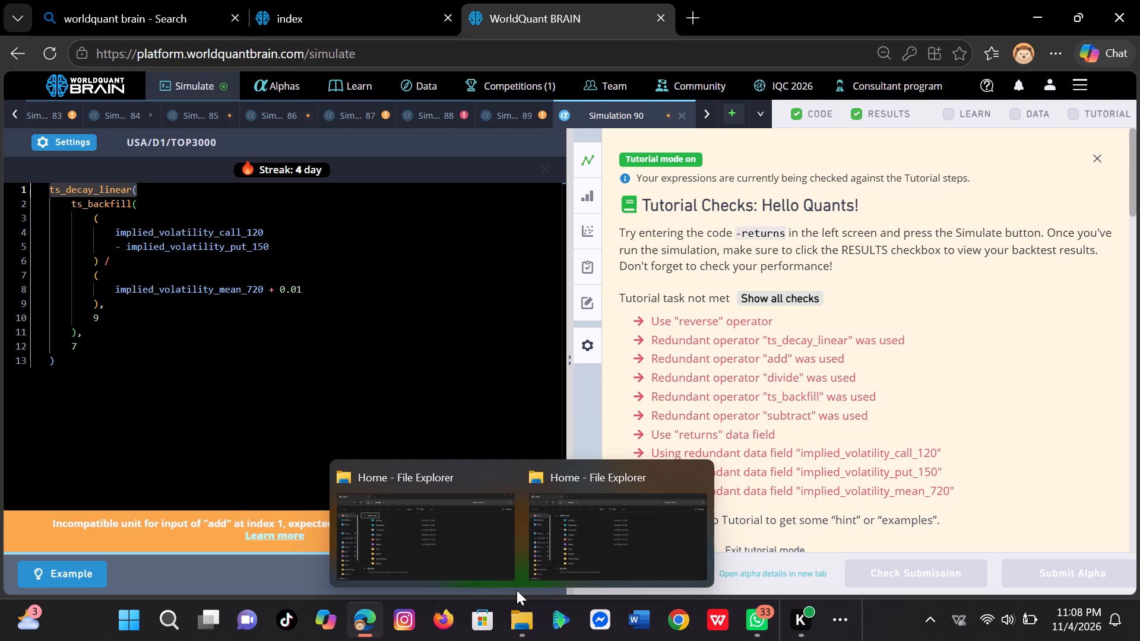
left_click(502, 575)
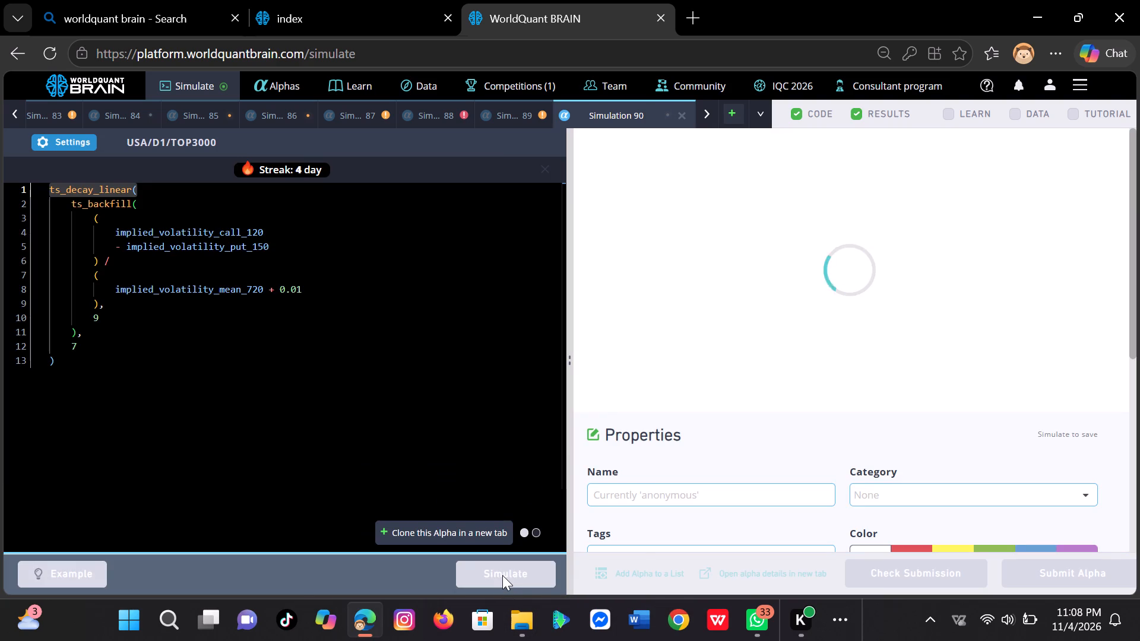
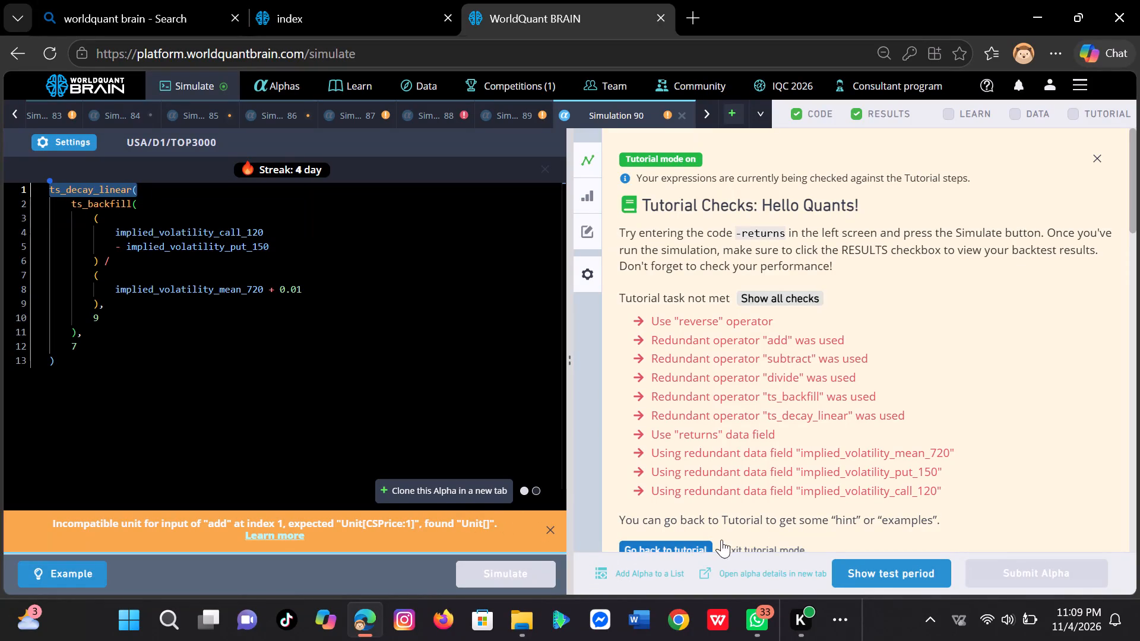
Show the test period for the rerun Simulation 90 and examine its yearly IS summary, self-correlation and testing status.
left_click(875, 576)
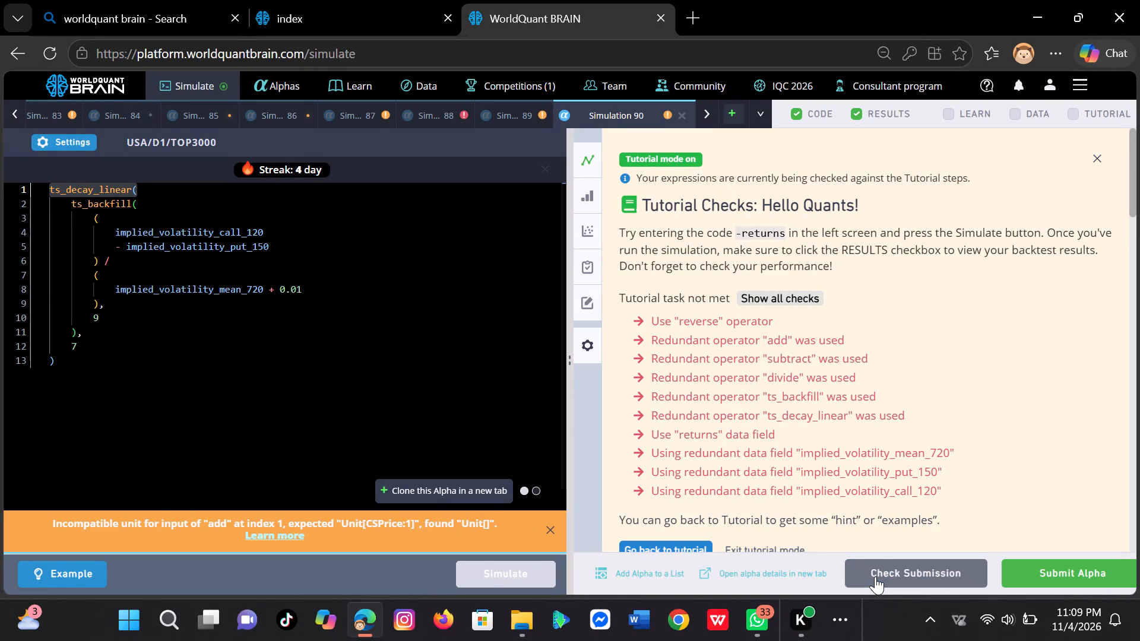
scroll(846, 509, "down", 1)
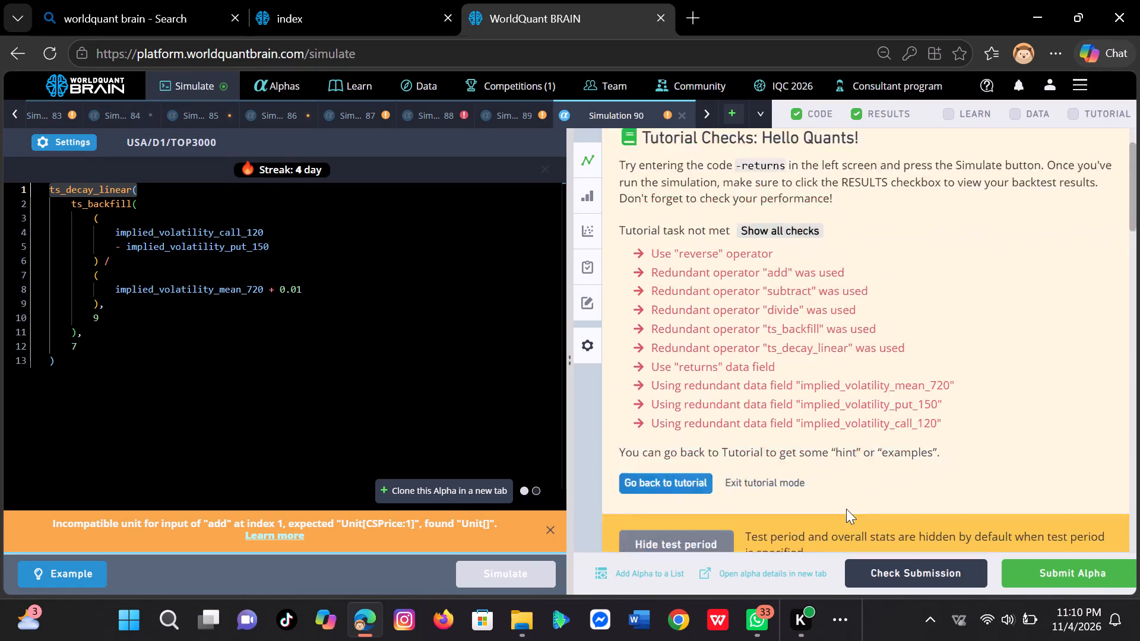
scroll(846, 509, "down", 2)
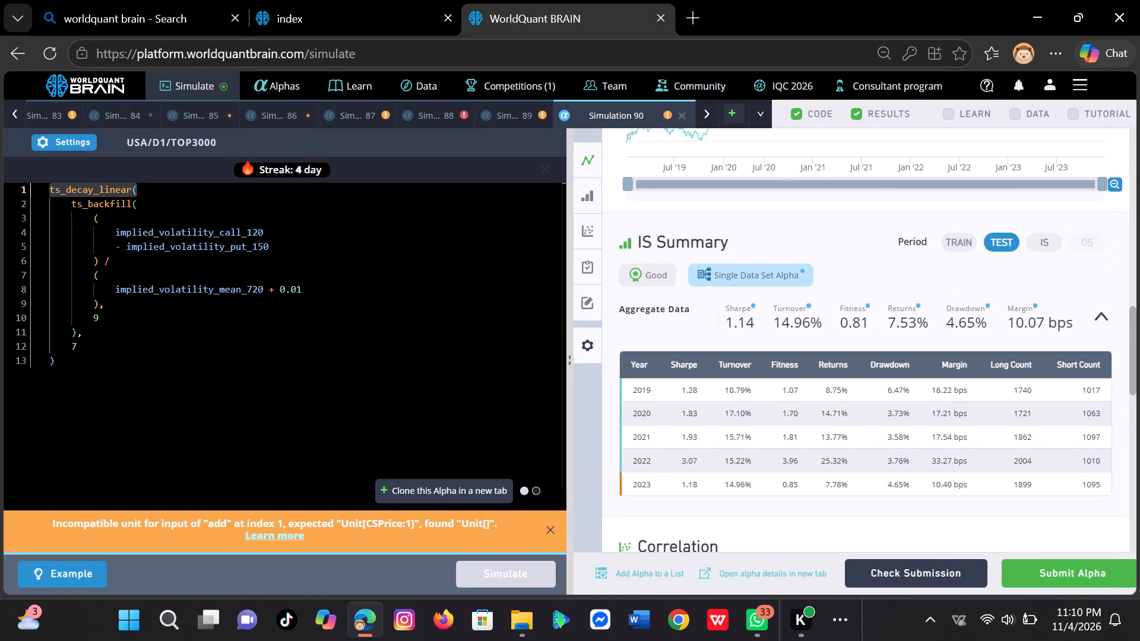
scroll(846, 509, "down", 2)
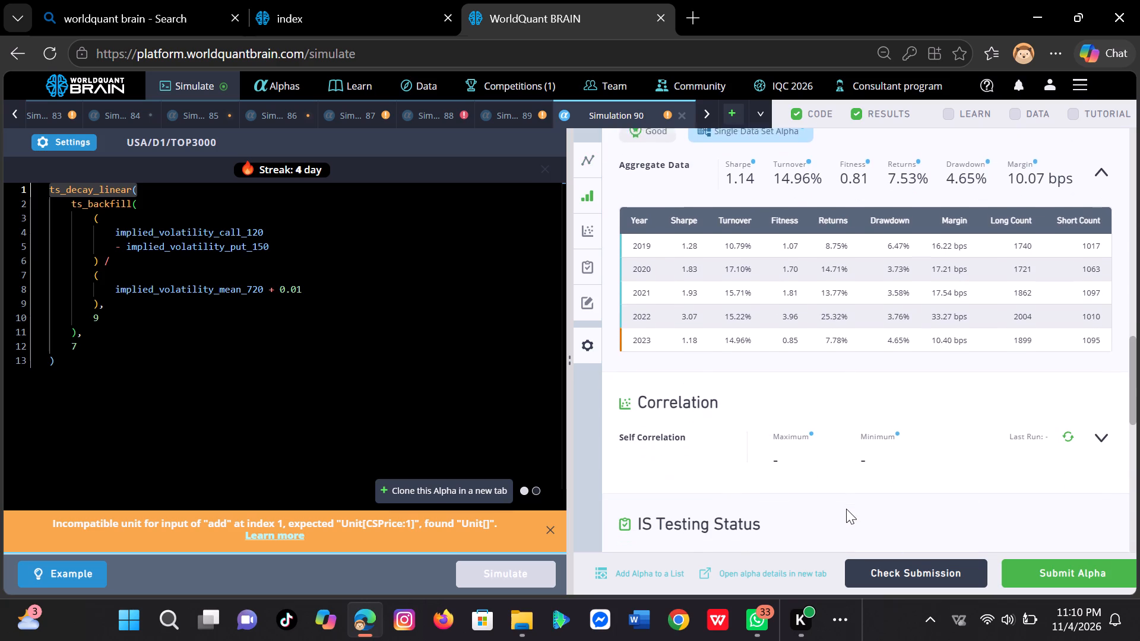
scroll(846, 509, "down", 1)
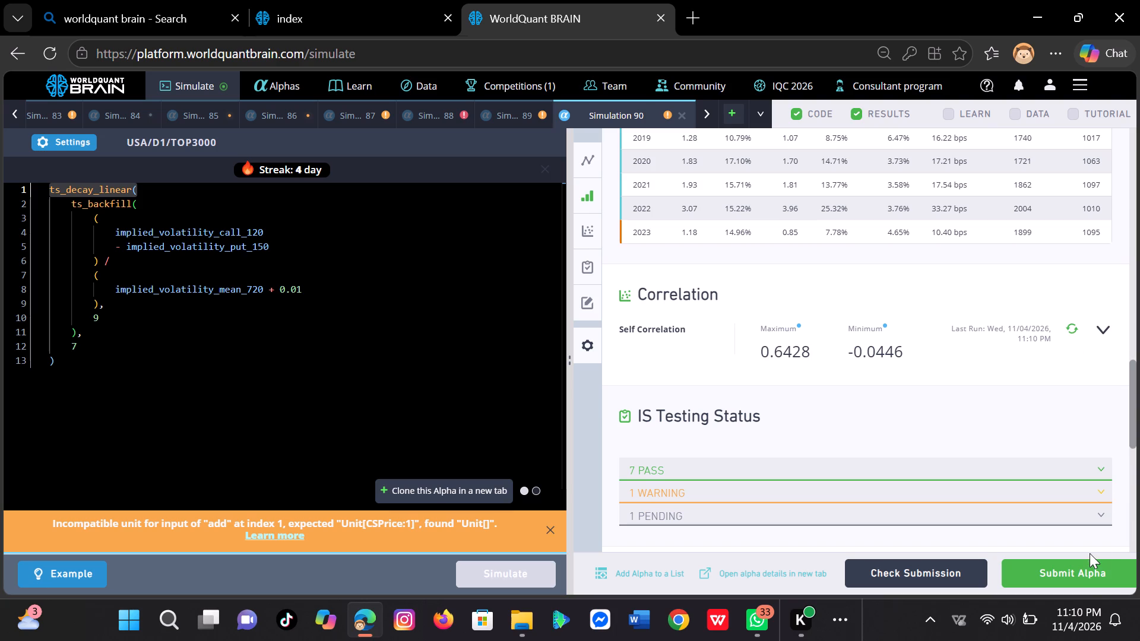
Submit the Simulation 90 alpha.
left_click(1090, 571)
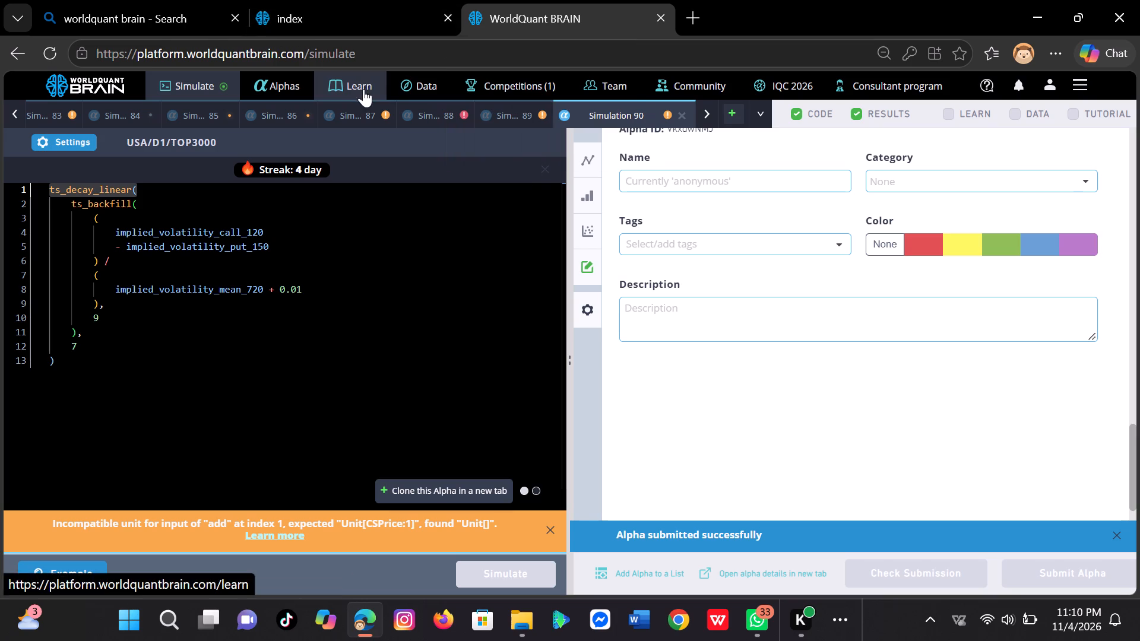
Bring up the competitions list to check the Challenge - Kenya entry.
left_click(527, 99)
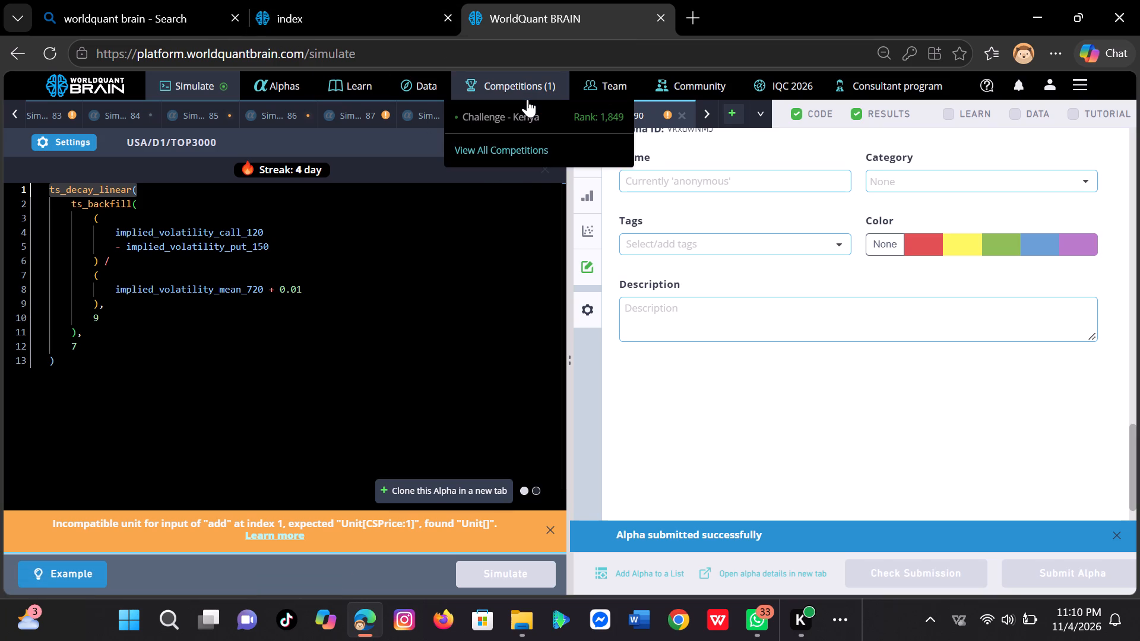